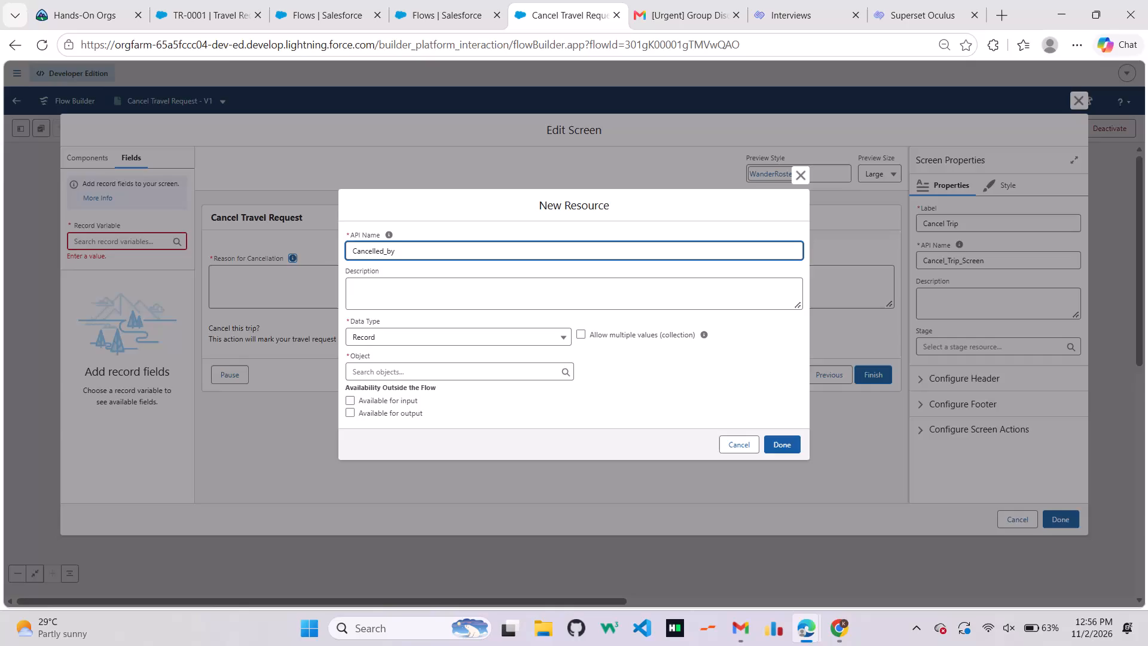
# Create the record variable Cancelled_by_User with Travel Request as its object, available for output.
pyautogui.hotkey('shift', '_')
pyautogui.write('ser')
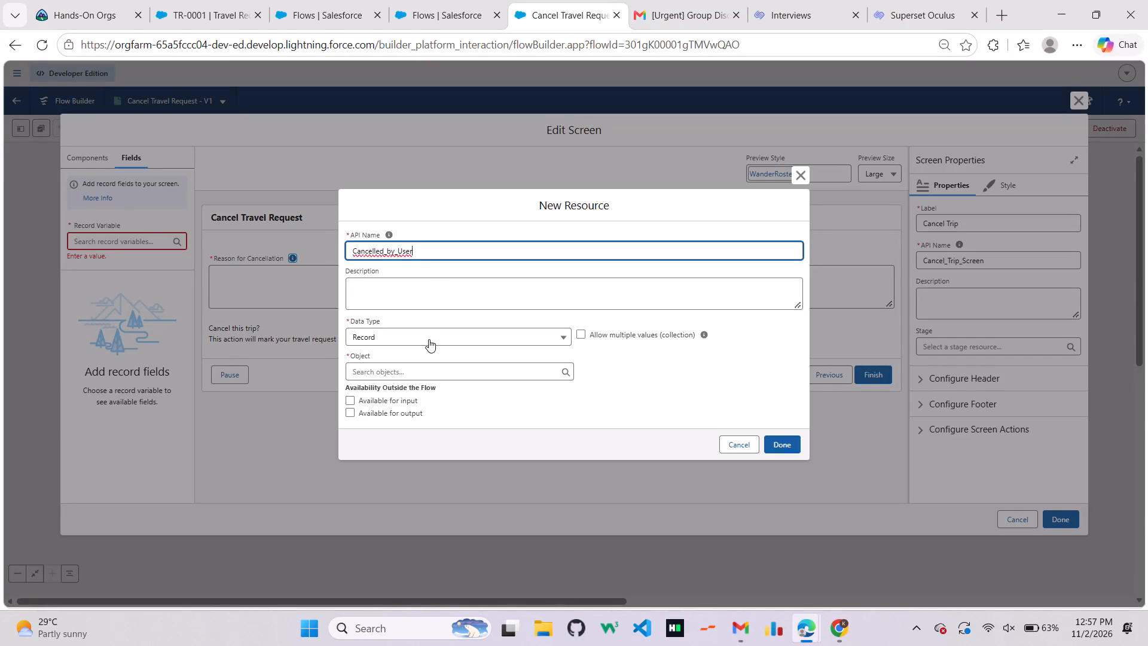
pyautogui.click(429, 339)
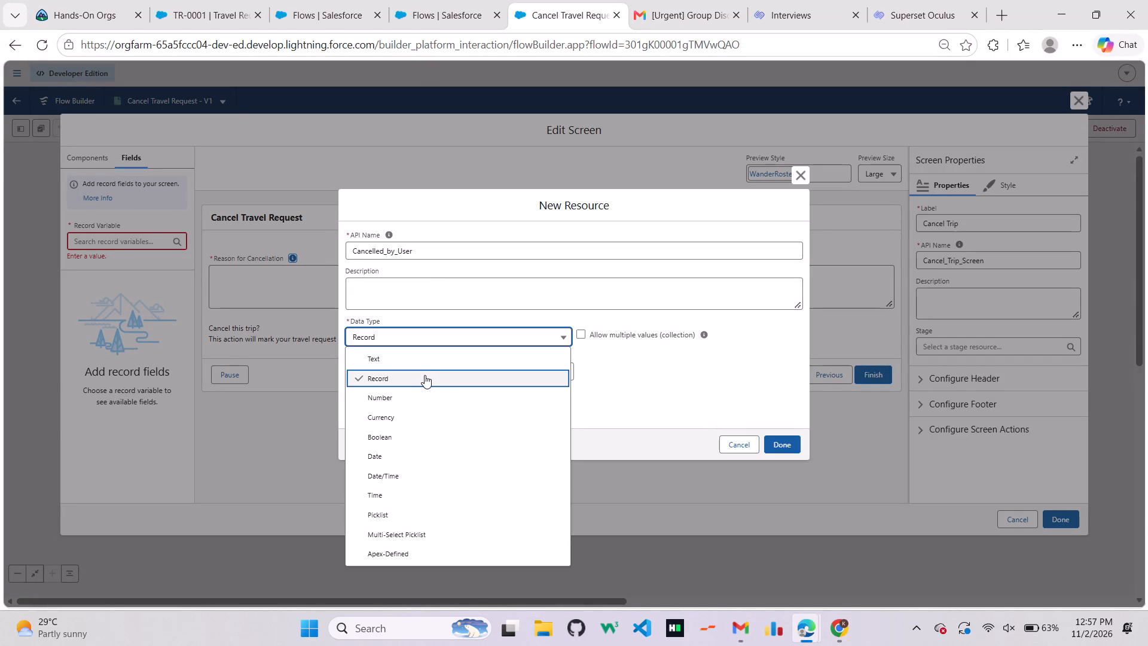
pyautogui.click(425, 375)
pyautogui.click(375, 365)
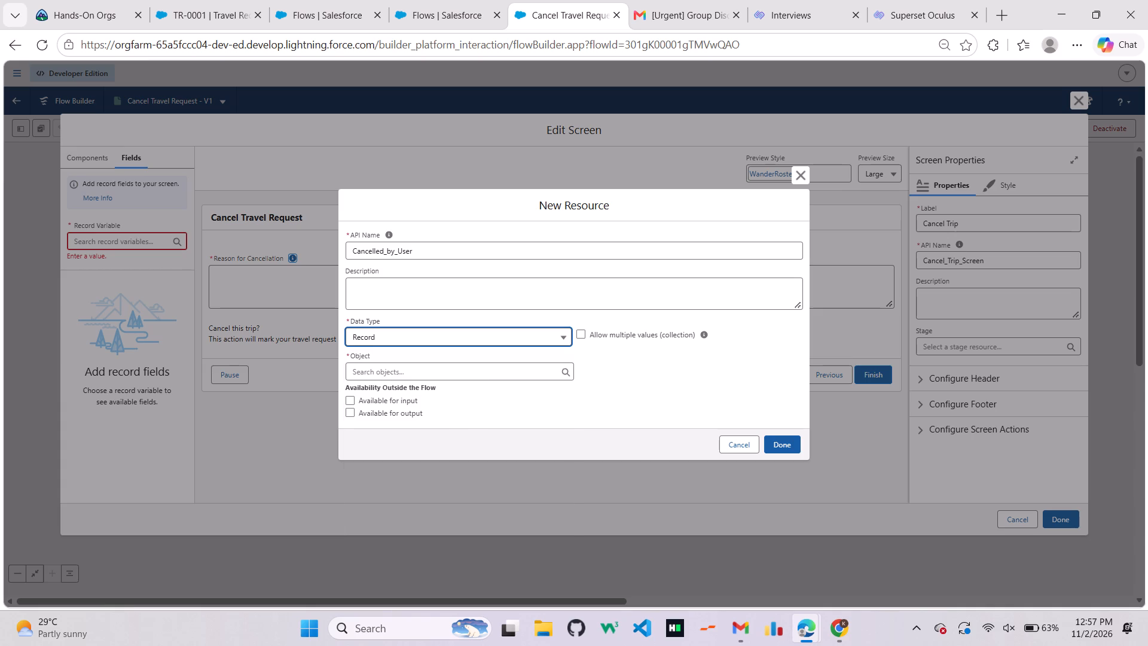
pyautogui.write('travel')
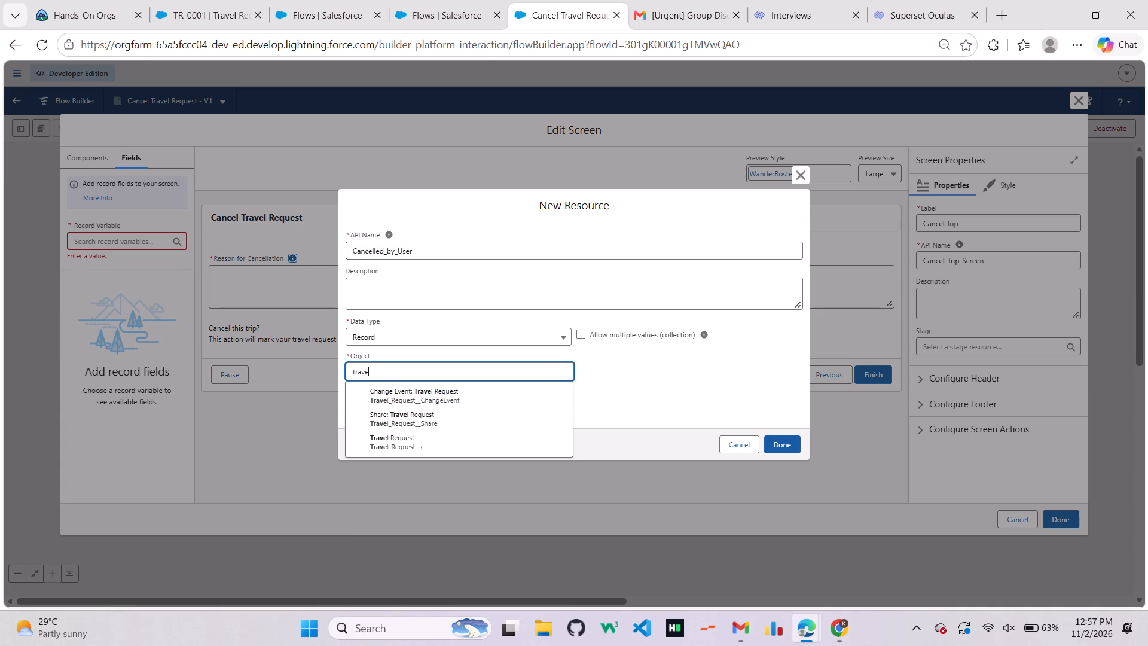
pyautogui.click(395, 439)
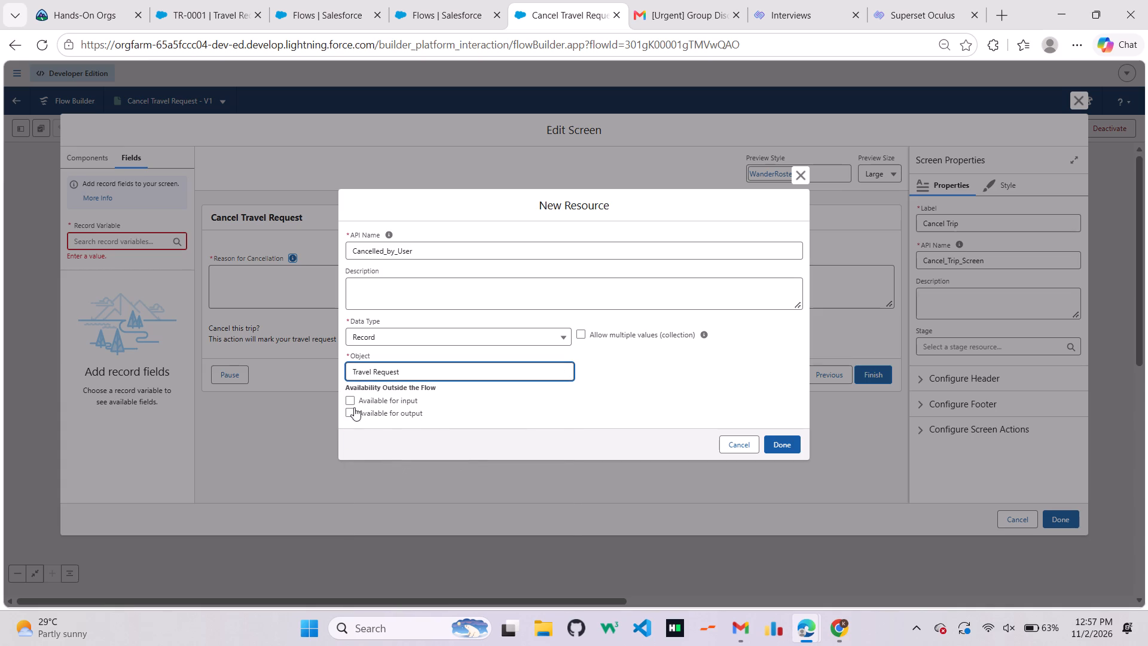
pyautogui.click(351, 414)
pyautogui.click(784, 443)
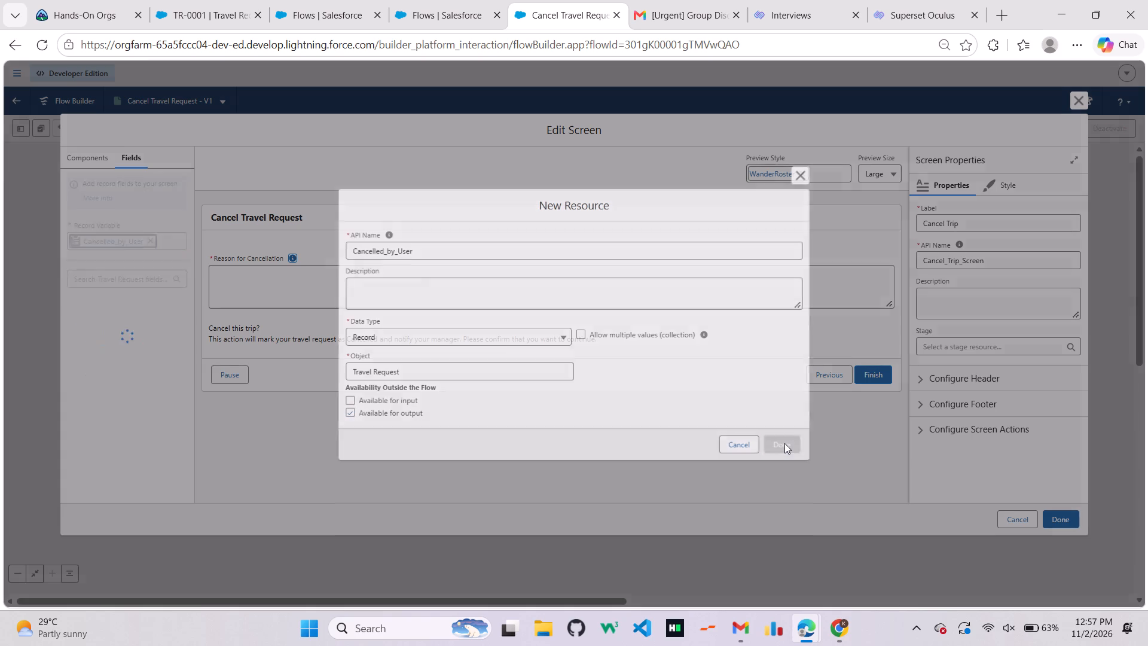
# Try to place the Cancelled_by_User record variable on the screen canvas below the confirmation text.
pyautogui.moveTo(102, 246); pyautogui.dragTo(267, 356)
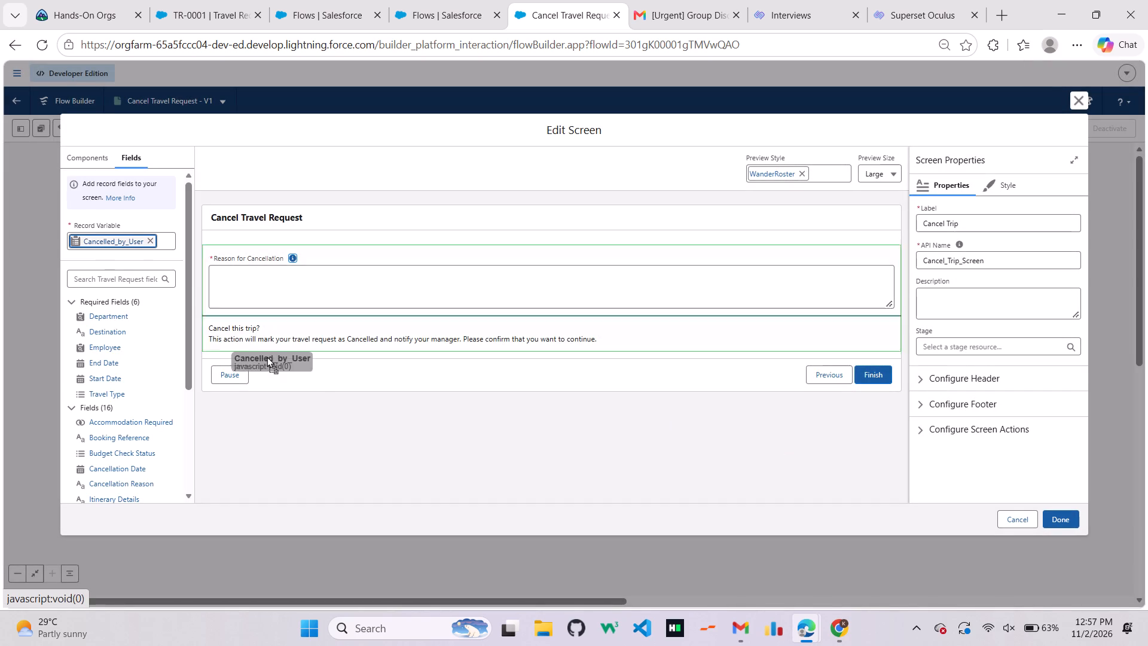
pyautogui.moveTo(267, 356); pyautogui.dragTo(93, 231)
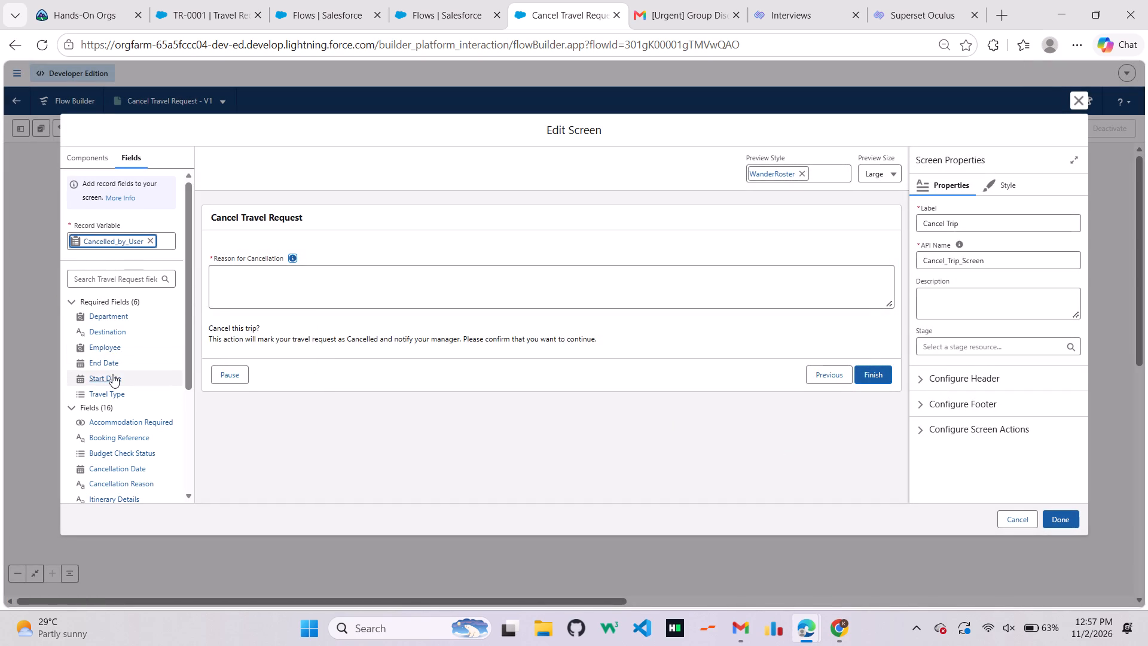
# Search the Travel Request fields for "created" and clear the search.
pyautogui.scroll(-1, 112, 374)
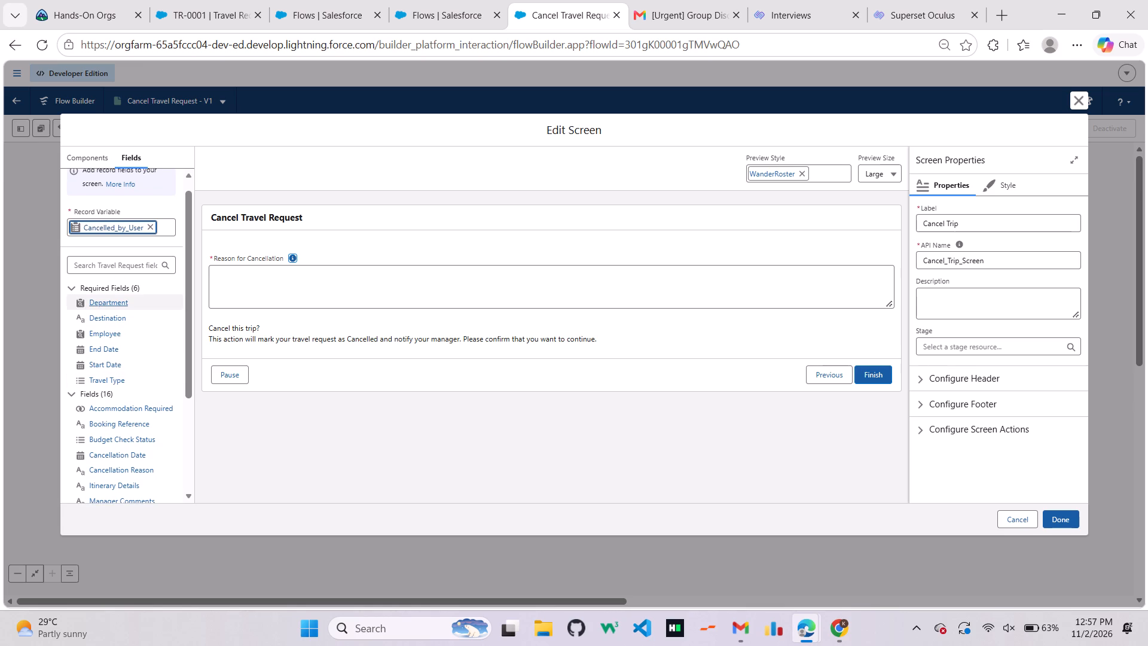
pyautogui.click(119, 260)
pyautogui.write('created')
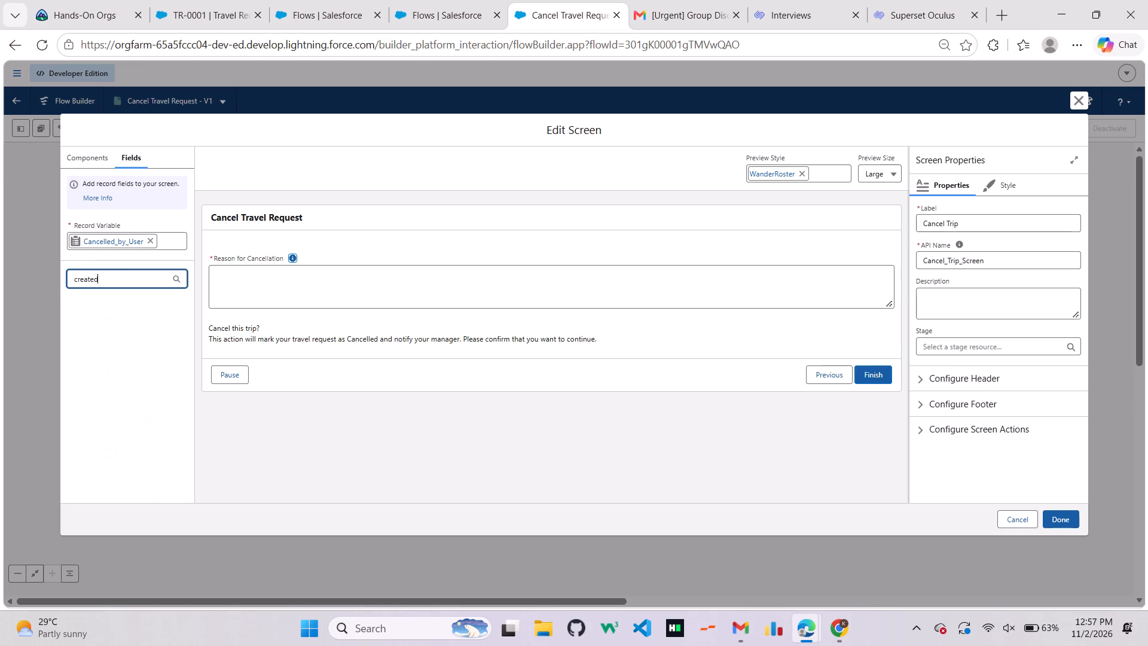
pyautogui.press('BackSpace')
pyautogui.press('BackSpace')
pyautogui.press('BackSpace')
pyautogui.press('BackSpace')
pyautogui.press('BackSpace')
pyautogui.press('BackSpace')
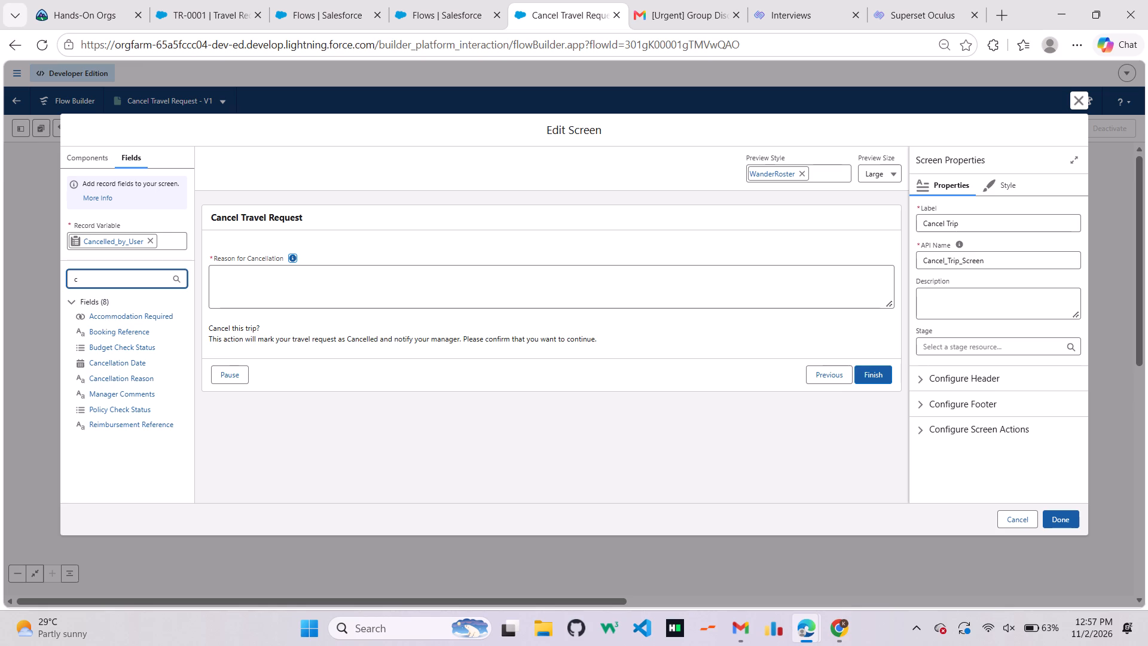
pyautogui.press('BackSpace')
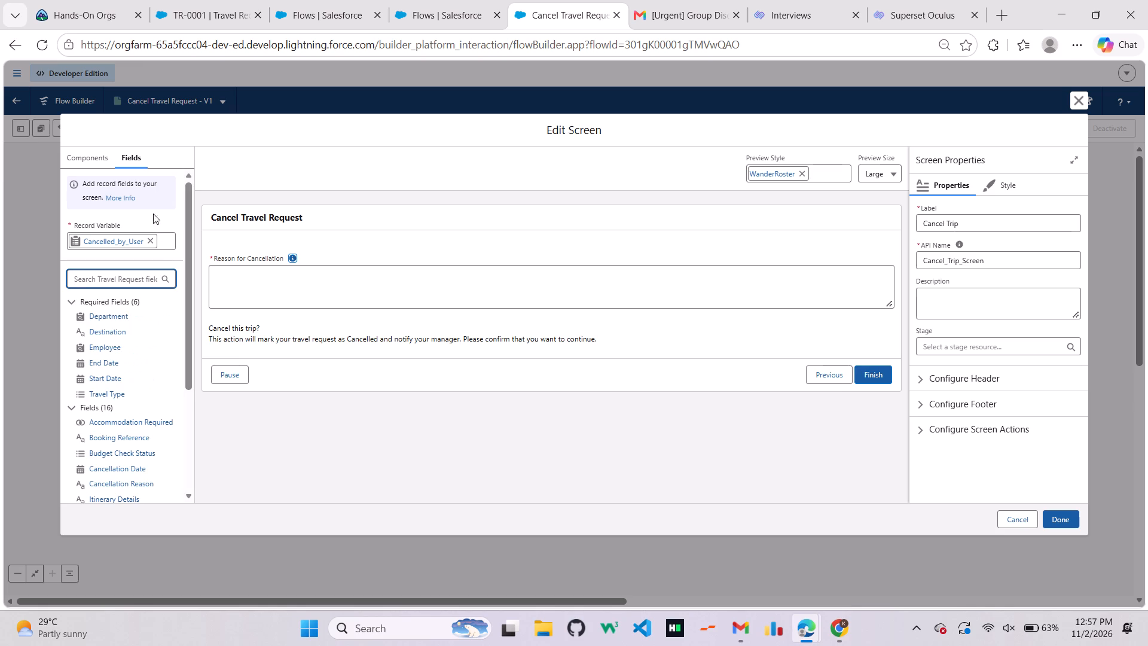
# Look through the available input components and close the Cancel Trip screen editor.
pyautogui.click(90, 164)
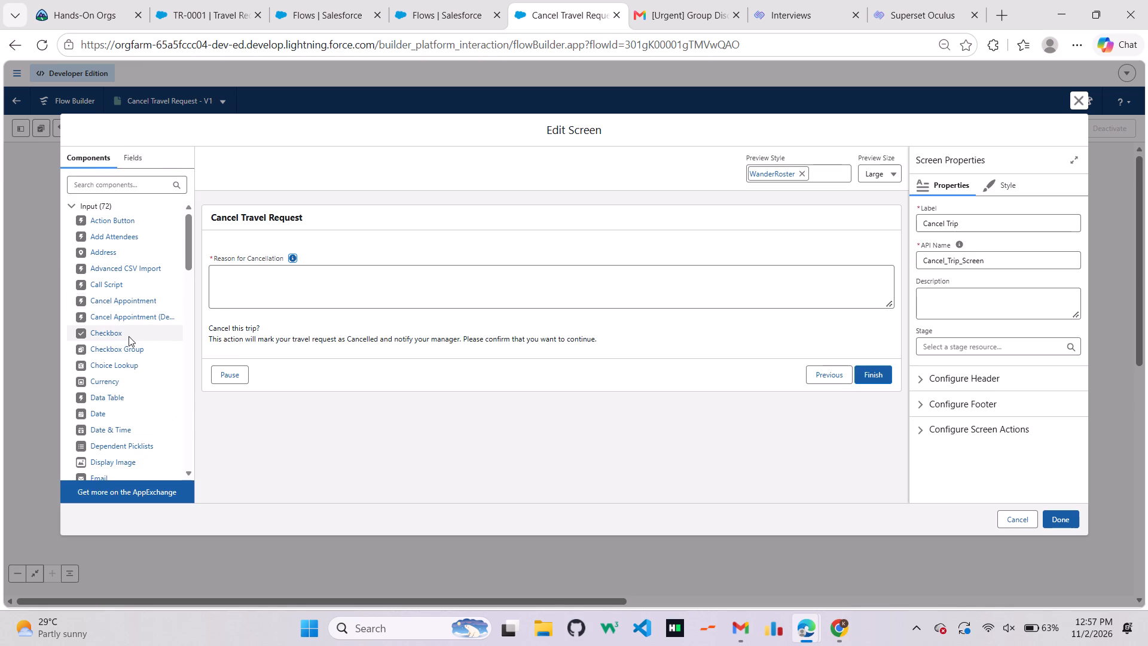
pyautogui.scroll(-1, 129, 336)
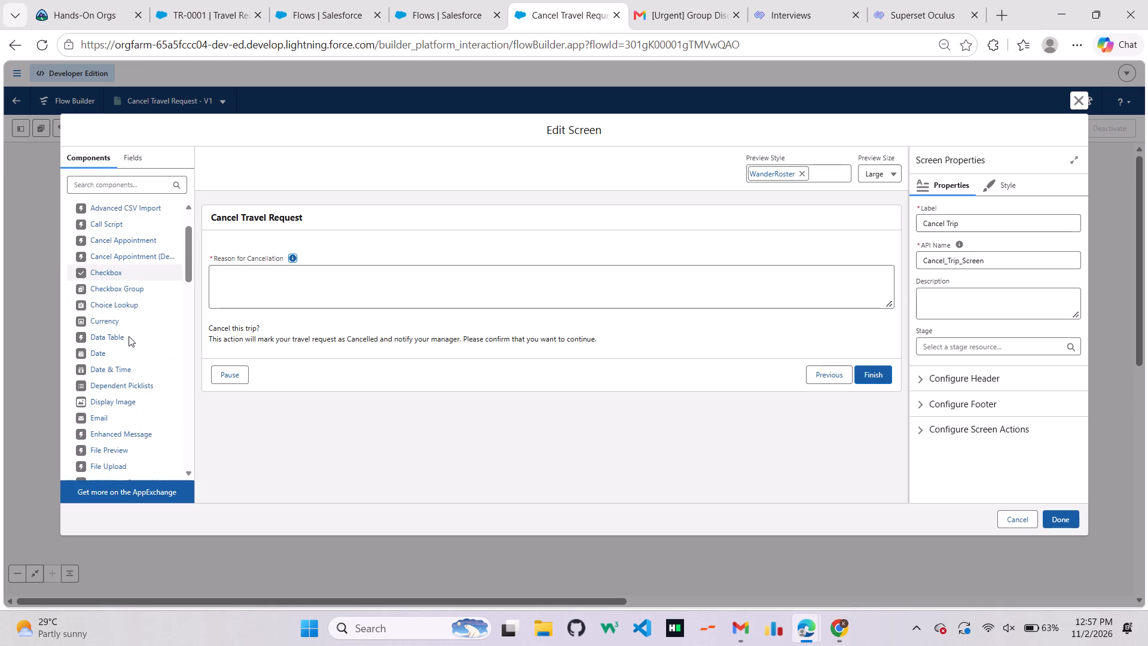
pyautogui.scroll(-1, 129, 336)
pyautogui.scroll(9, 129, 336)
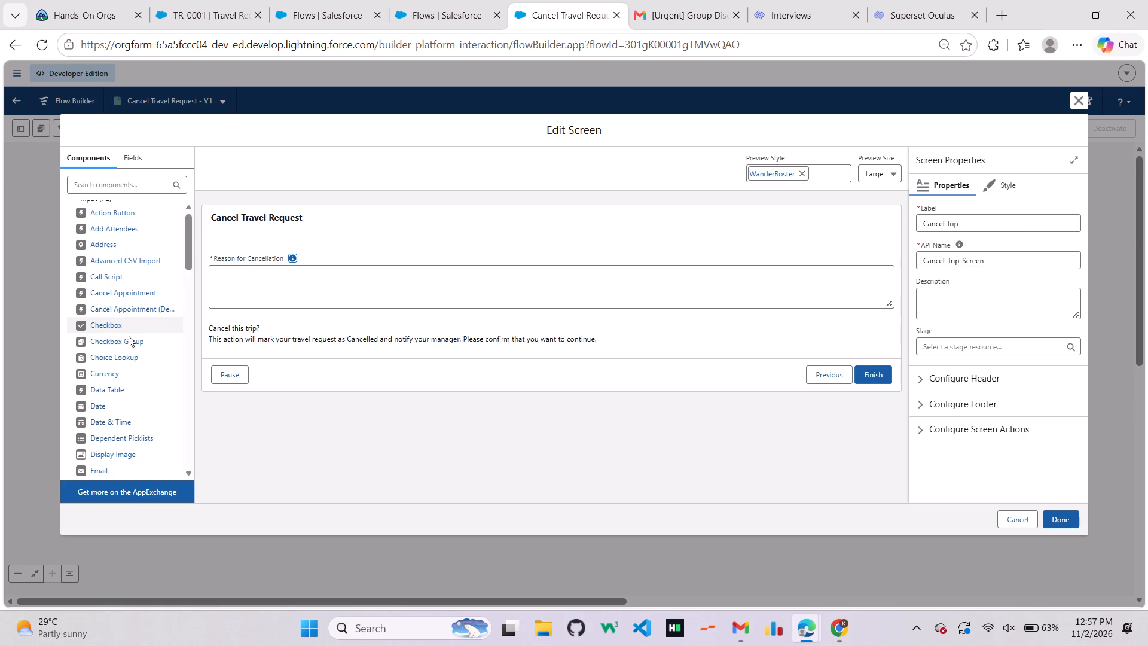
pyautogui.scroll(6, 129, 336)
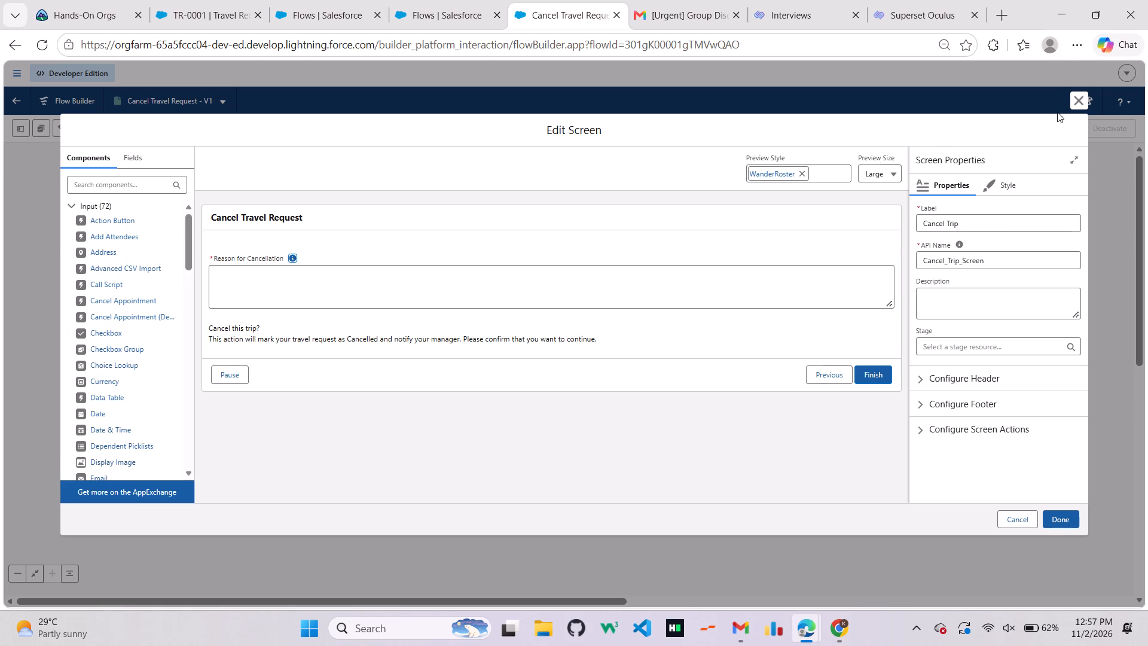
pyautogui.click(1069, 99)
pyautogui.click(1086, 101)
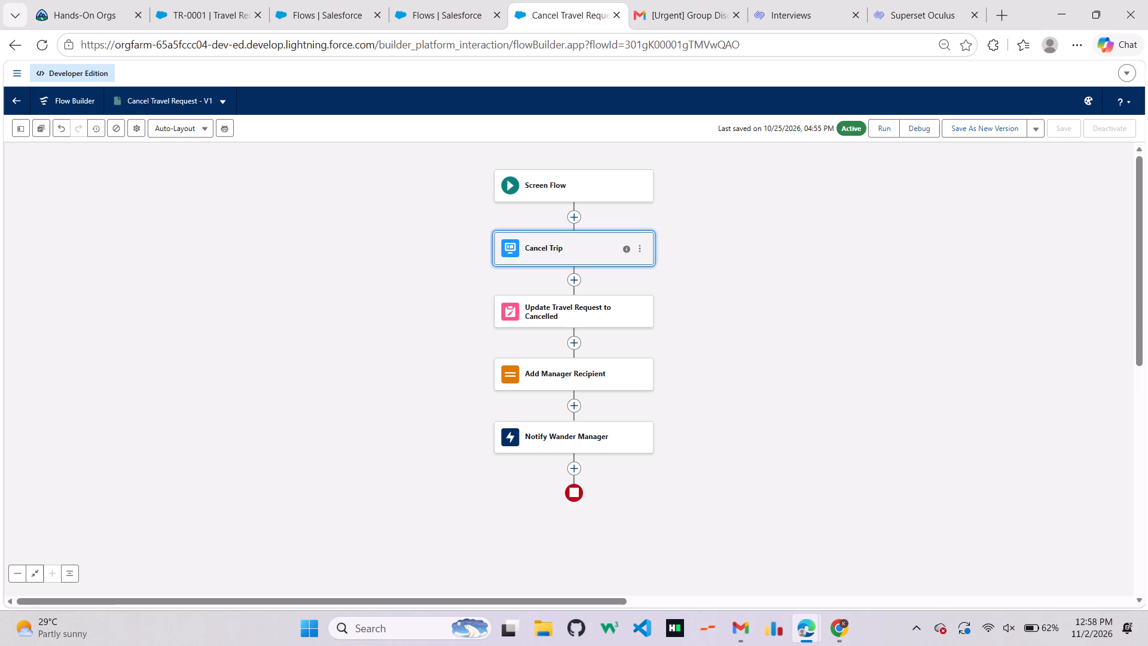
# Reopen the Cancel Trip screen and add a Text input component below the cancellation confirmation text.
pyautogui.click(541, 246)
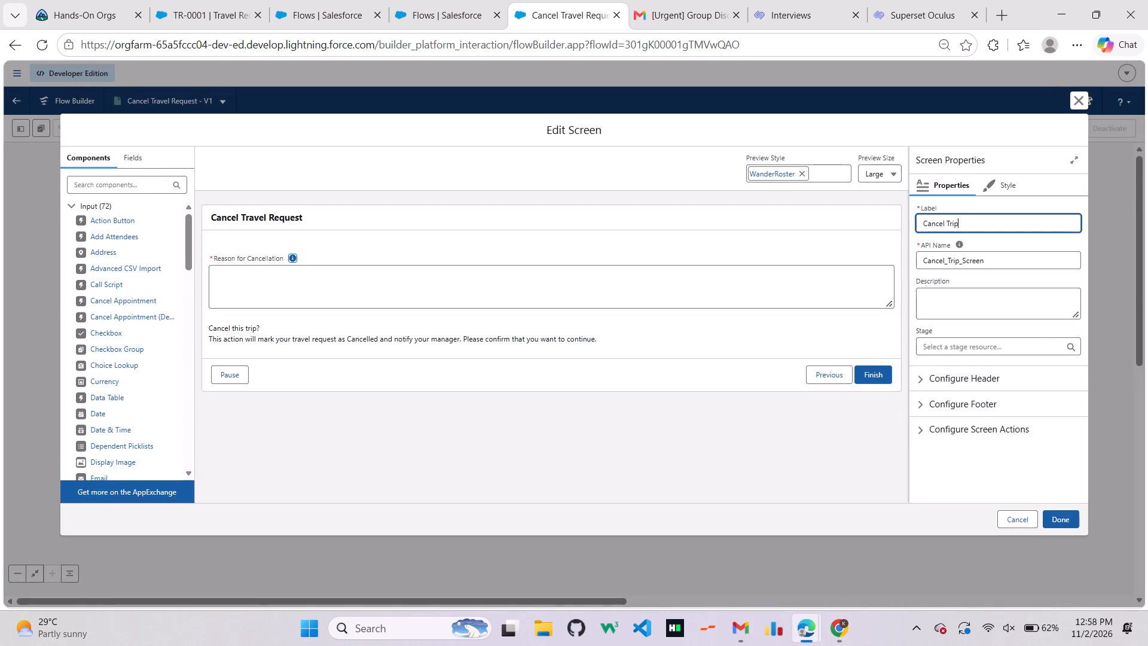
pyautogui.click(136, 159)
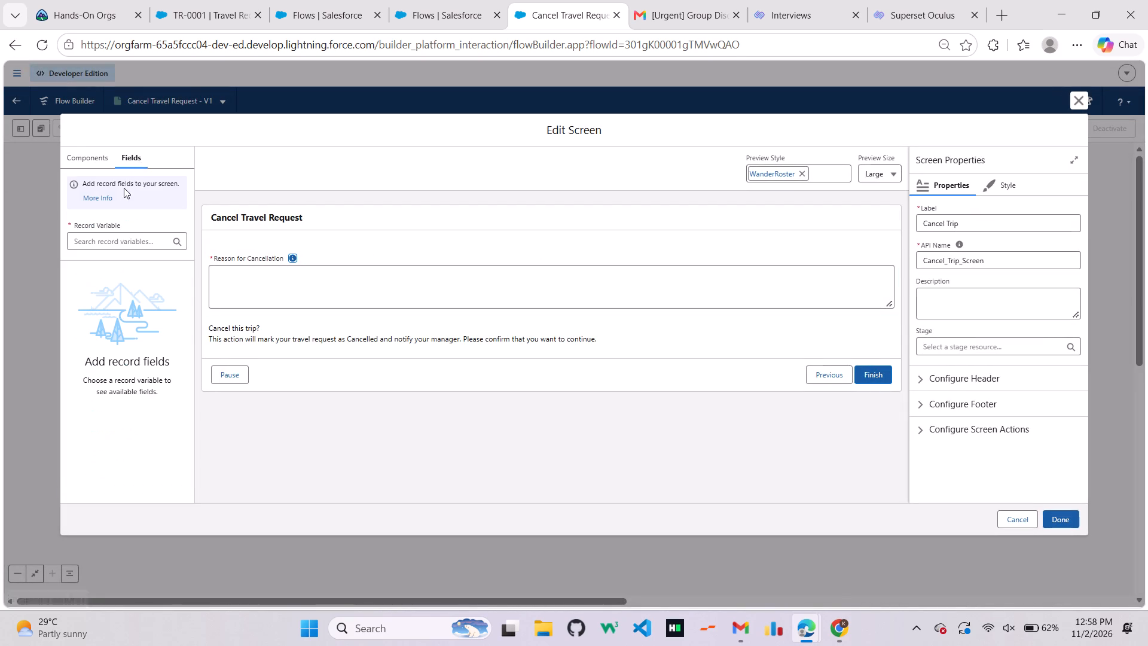
pyautogui.click(96, 164)
pyautogui.click(122, 194)
pyautogui.click(118, 183)
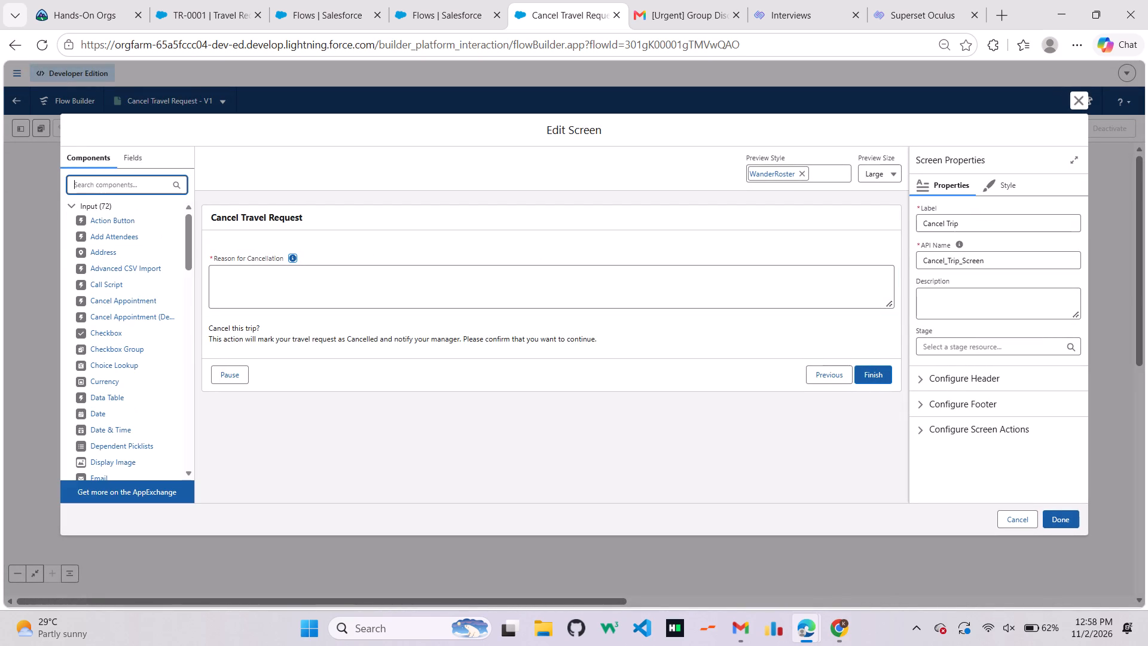
pyautogui.write('text')
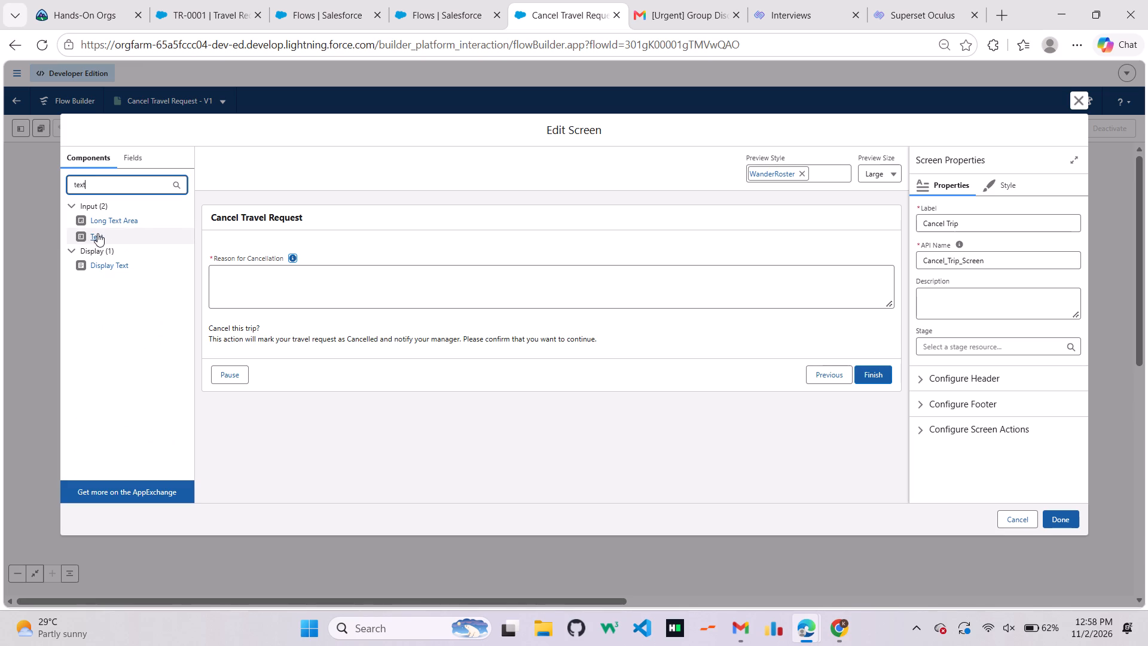
pyautogui.click(94, 234)
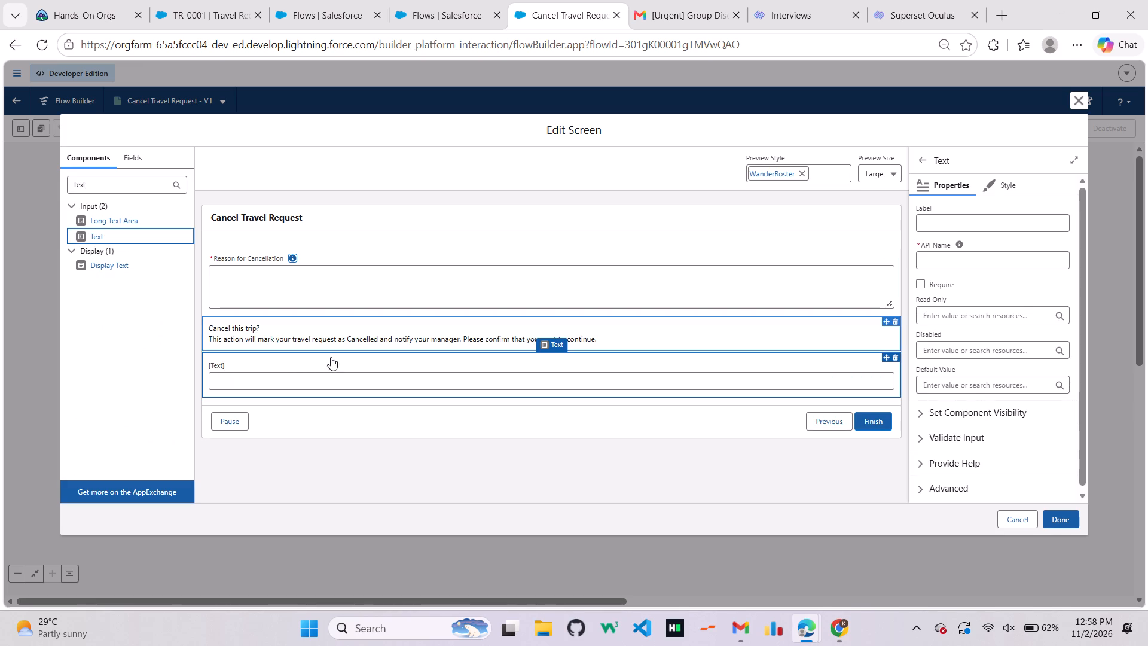
# Set the new text component's label and API name to Cancelled_by.
pyautogui.click(990, 218)
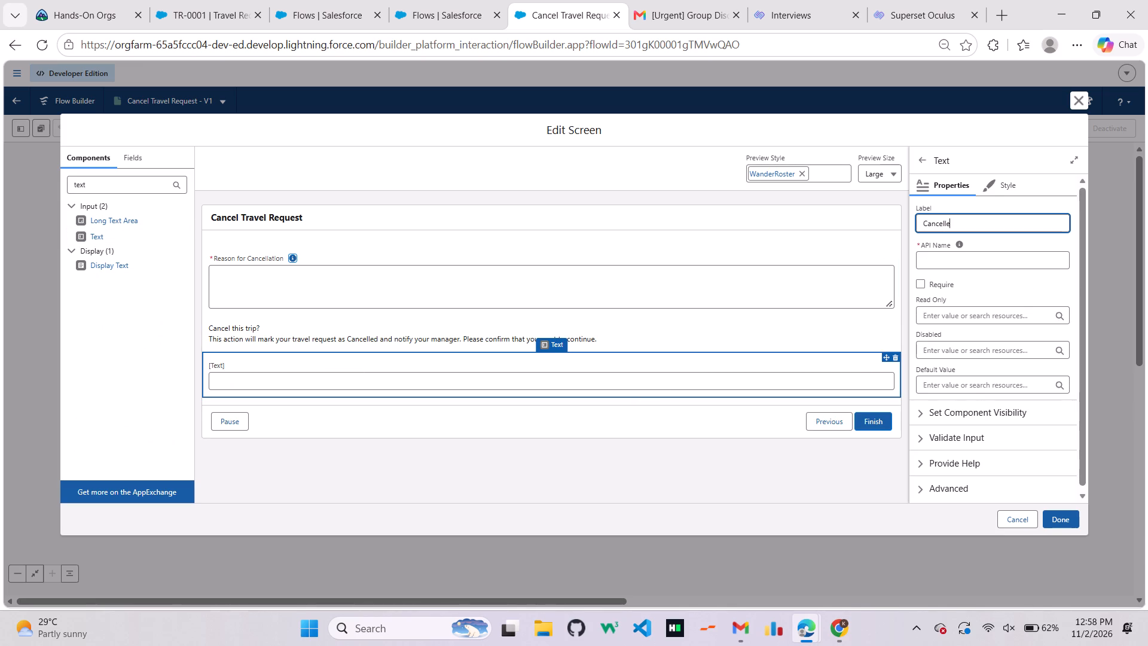
pyautogui.write('_by')
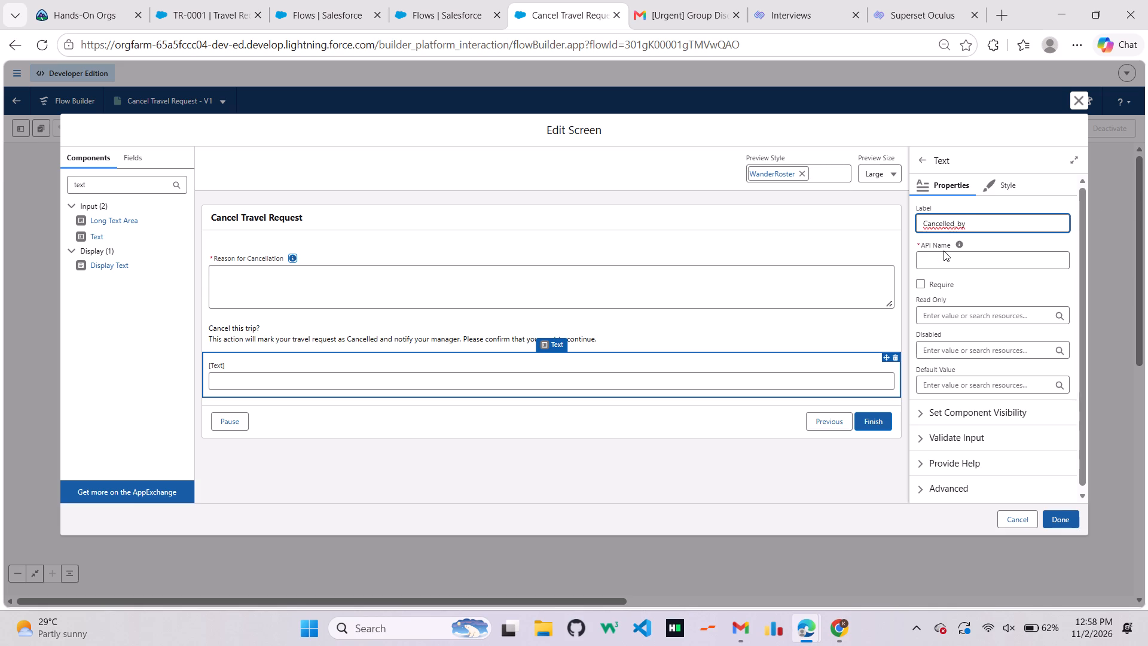
pyautogui.click(944, 251)
pyautogui.click(969, 220)
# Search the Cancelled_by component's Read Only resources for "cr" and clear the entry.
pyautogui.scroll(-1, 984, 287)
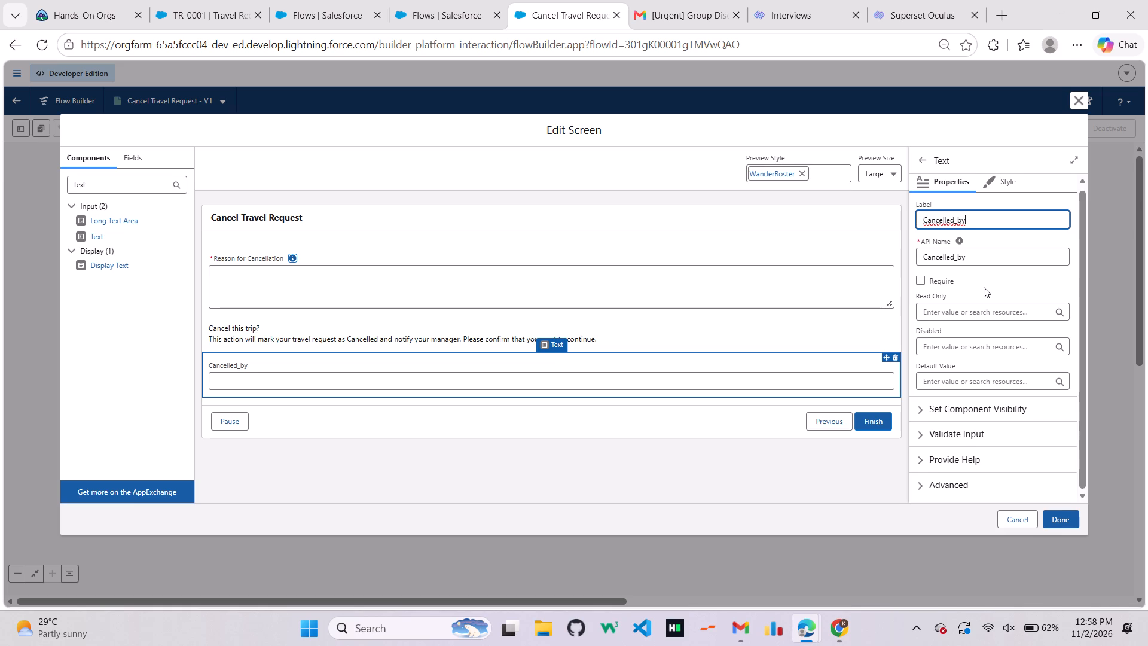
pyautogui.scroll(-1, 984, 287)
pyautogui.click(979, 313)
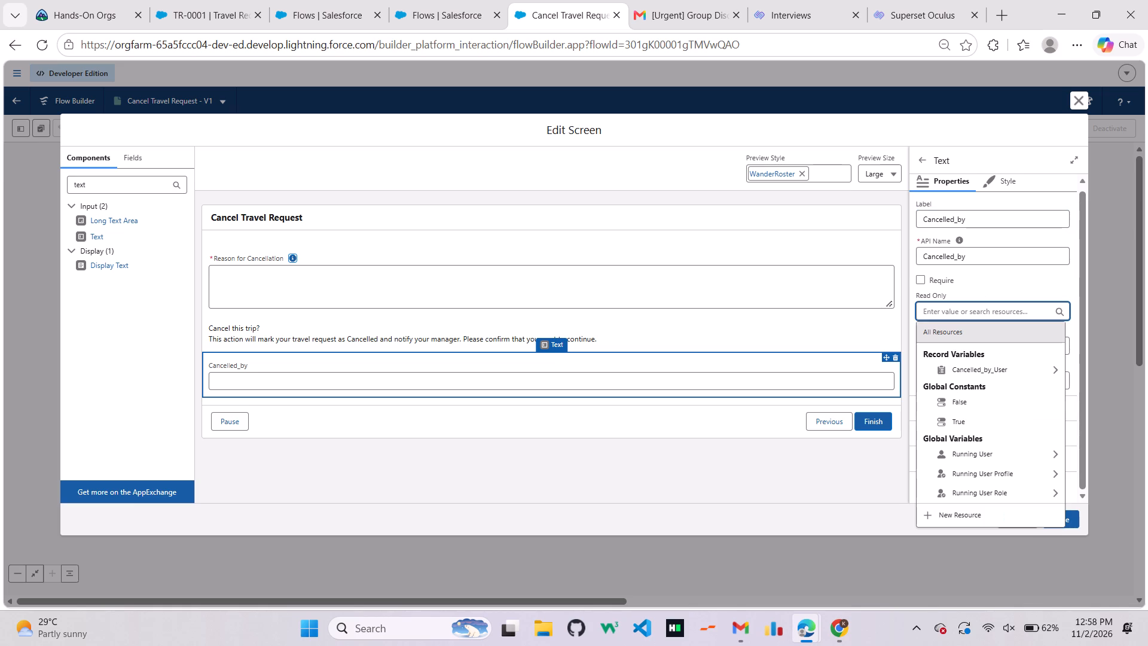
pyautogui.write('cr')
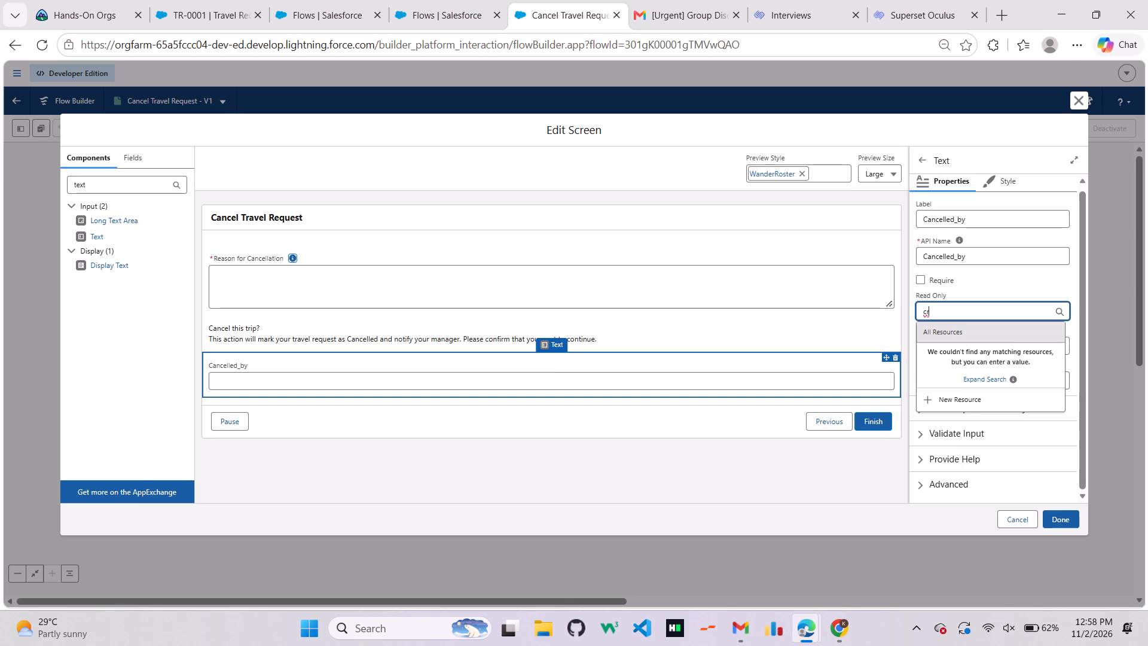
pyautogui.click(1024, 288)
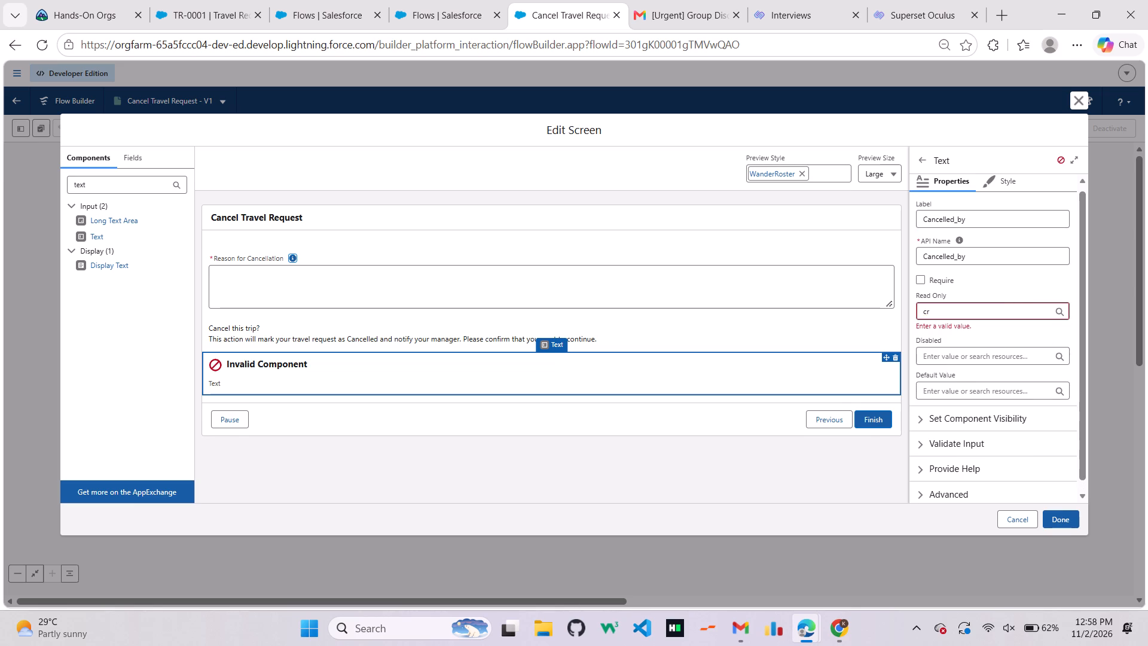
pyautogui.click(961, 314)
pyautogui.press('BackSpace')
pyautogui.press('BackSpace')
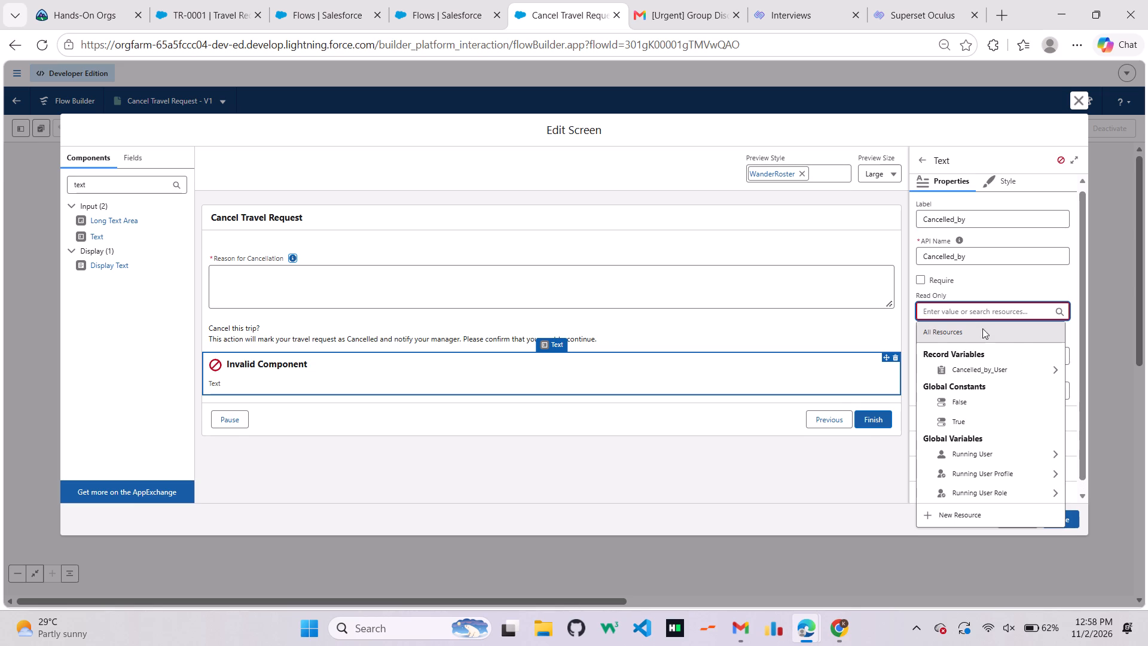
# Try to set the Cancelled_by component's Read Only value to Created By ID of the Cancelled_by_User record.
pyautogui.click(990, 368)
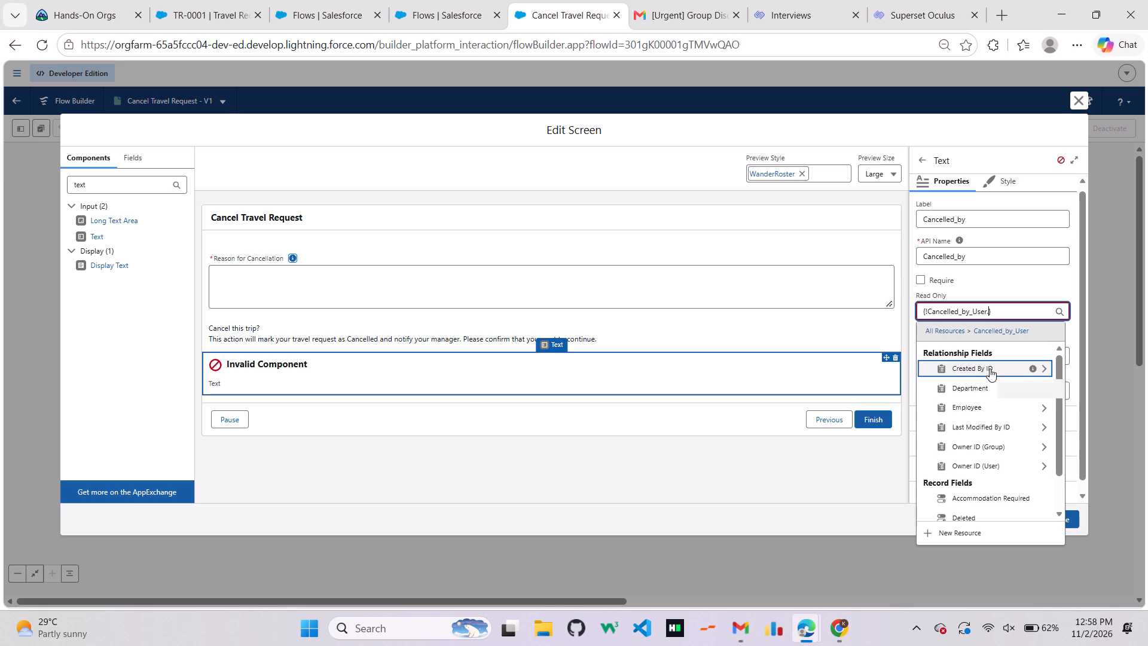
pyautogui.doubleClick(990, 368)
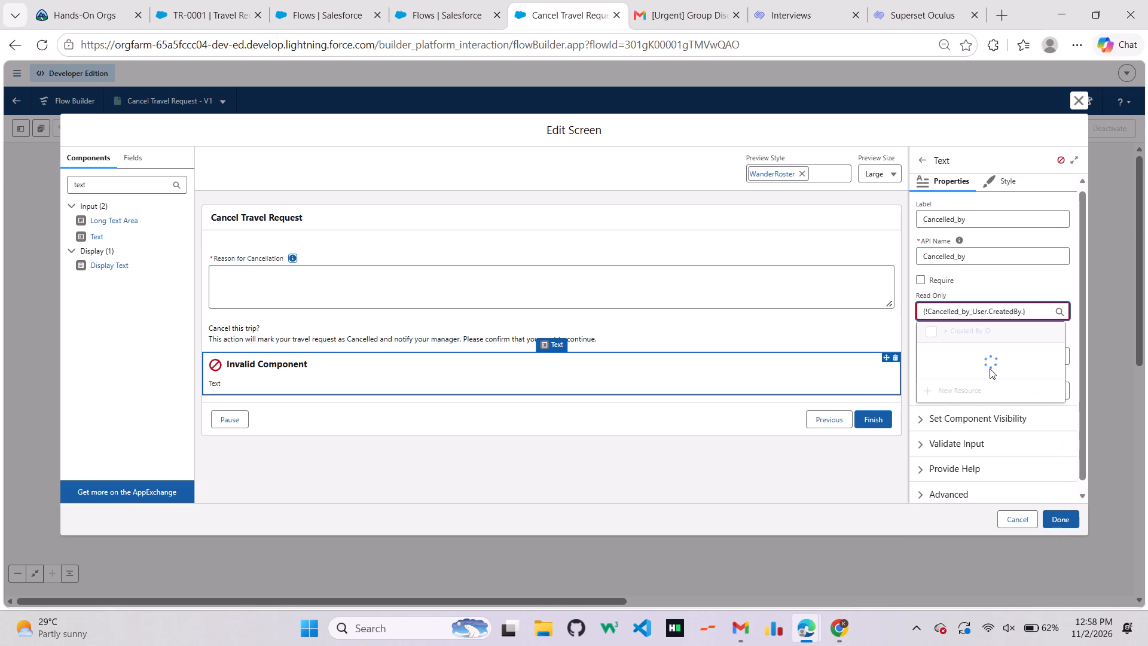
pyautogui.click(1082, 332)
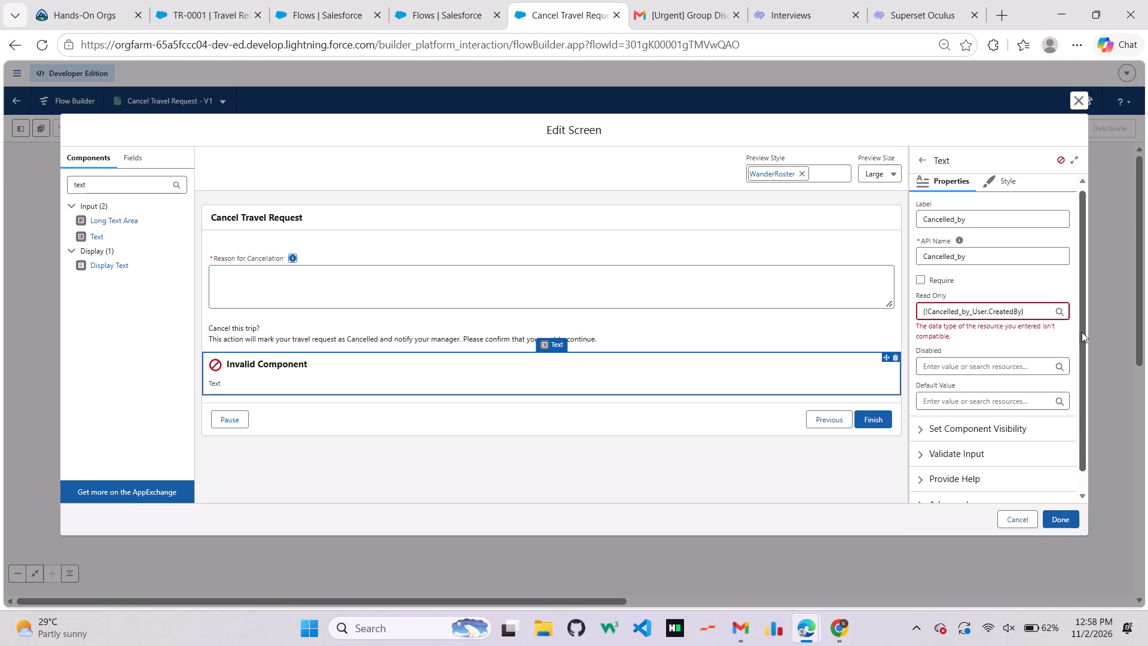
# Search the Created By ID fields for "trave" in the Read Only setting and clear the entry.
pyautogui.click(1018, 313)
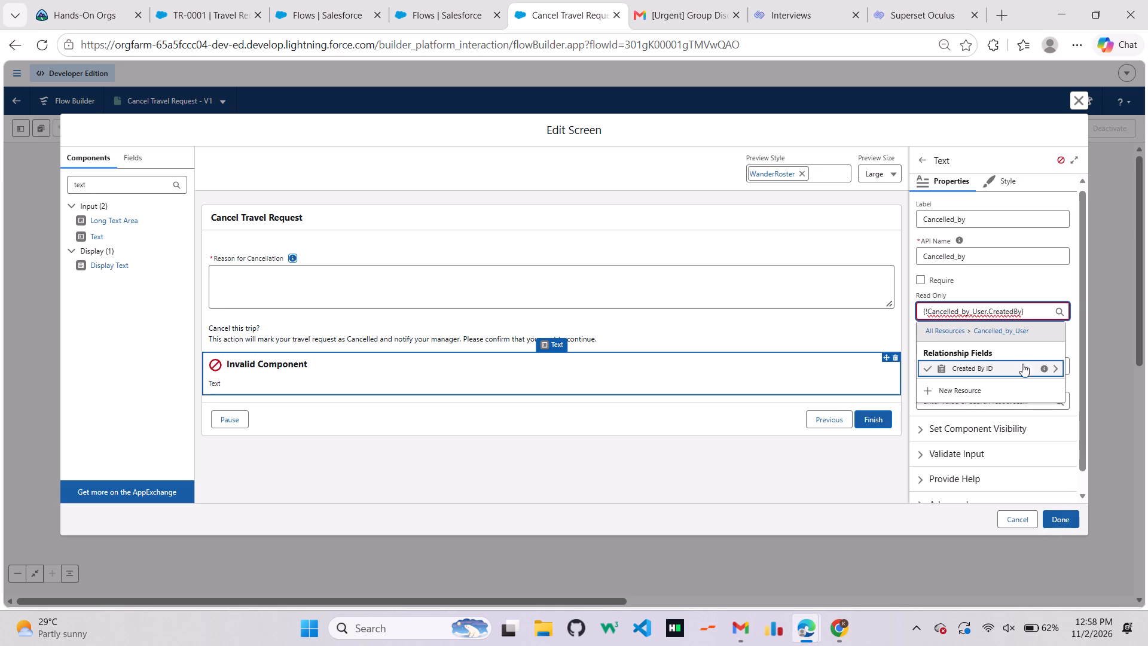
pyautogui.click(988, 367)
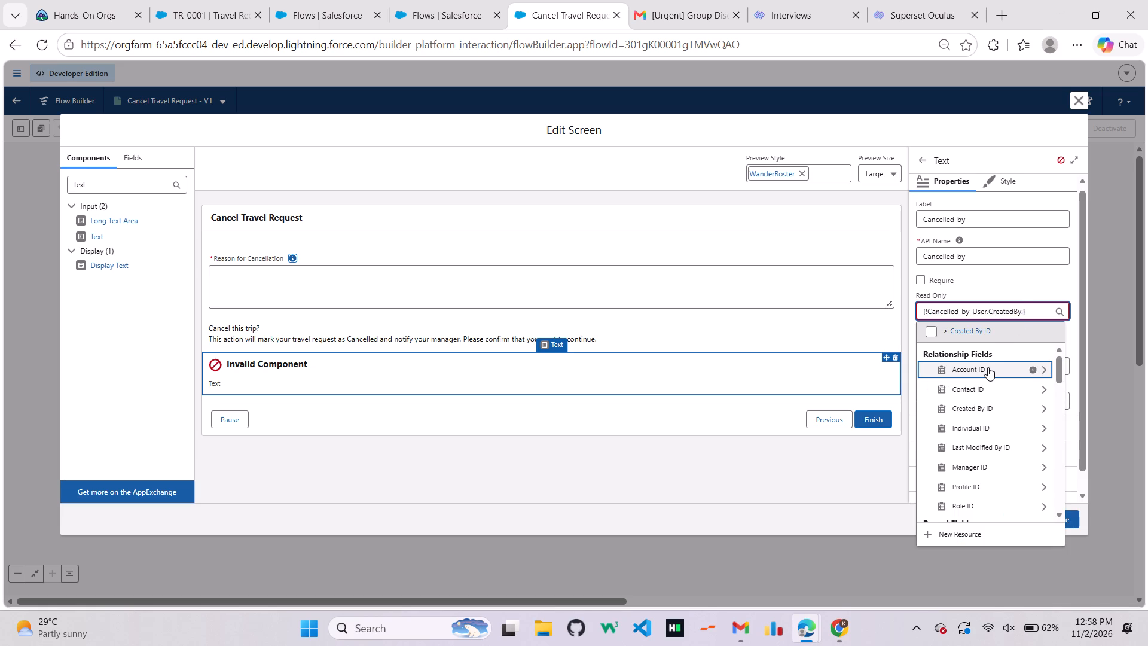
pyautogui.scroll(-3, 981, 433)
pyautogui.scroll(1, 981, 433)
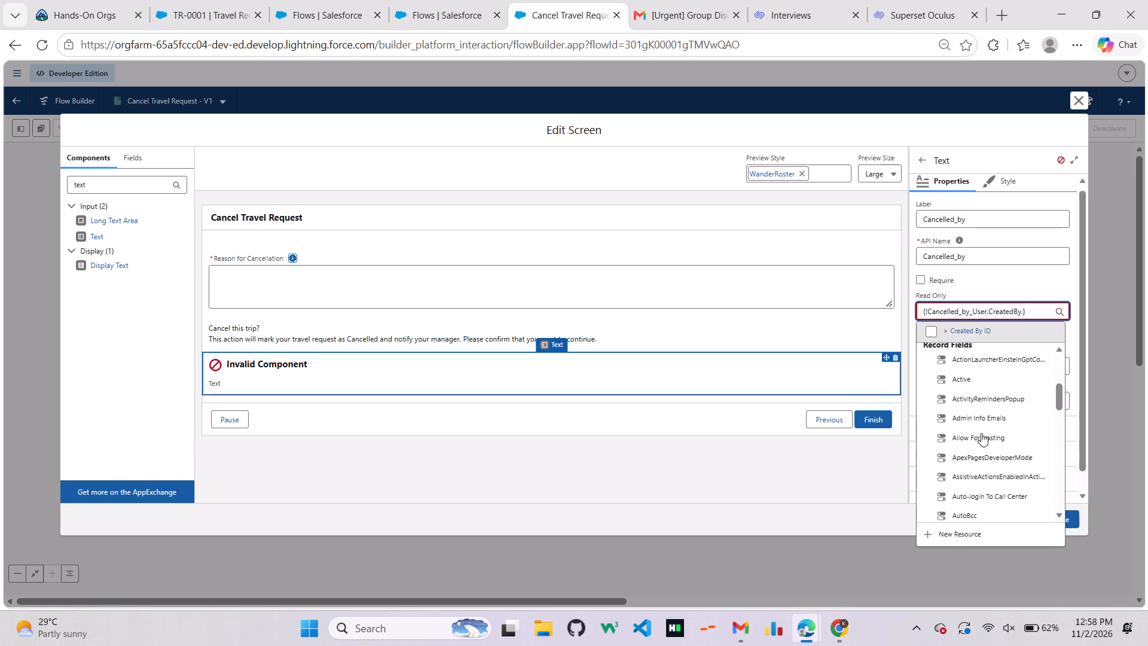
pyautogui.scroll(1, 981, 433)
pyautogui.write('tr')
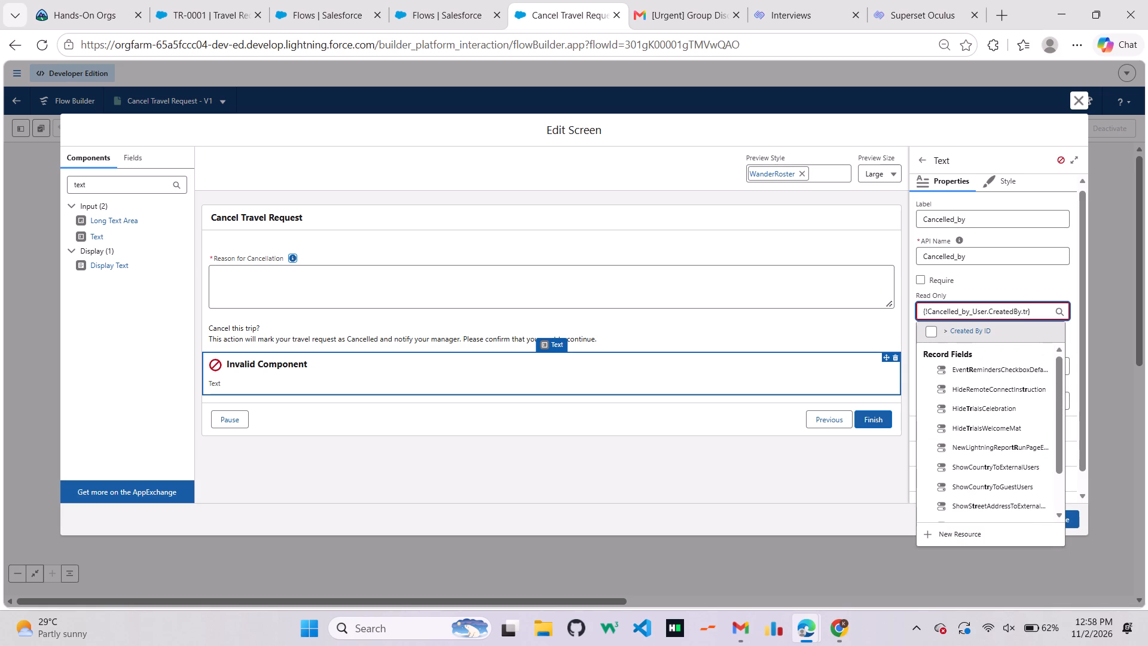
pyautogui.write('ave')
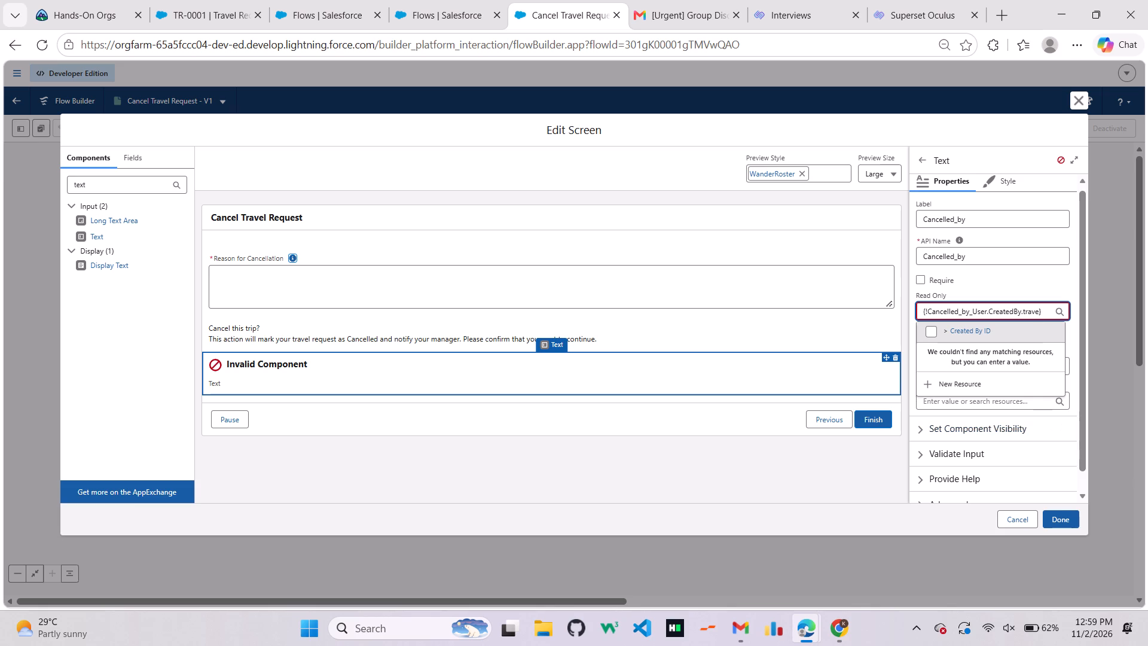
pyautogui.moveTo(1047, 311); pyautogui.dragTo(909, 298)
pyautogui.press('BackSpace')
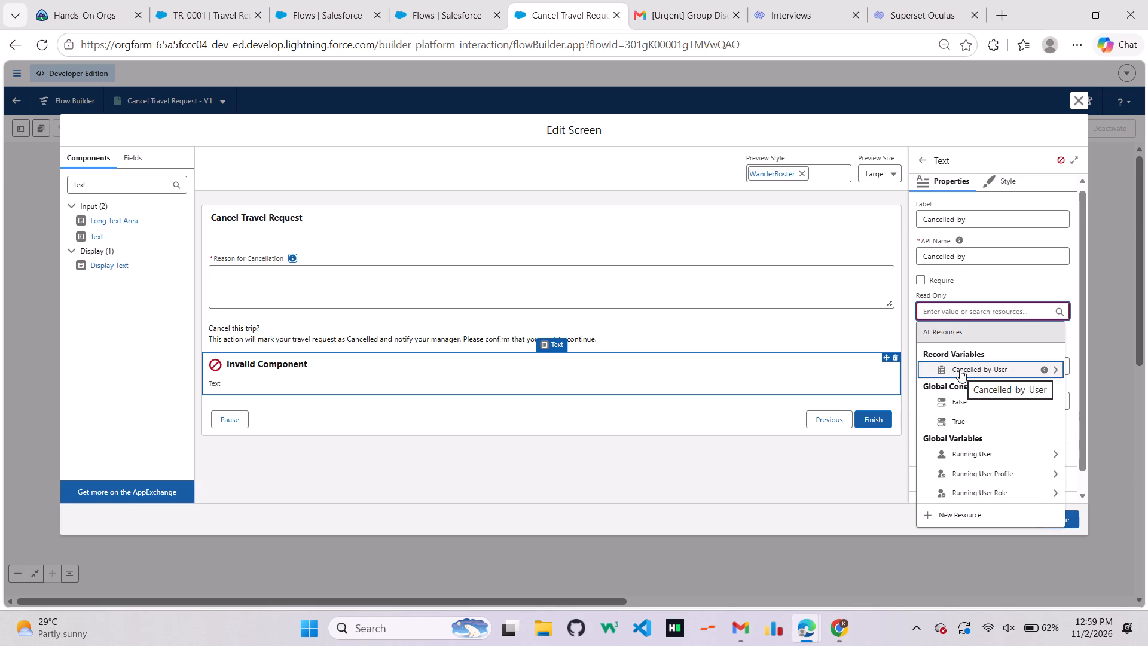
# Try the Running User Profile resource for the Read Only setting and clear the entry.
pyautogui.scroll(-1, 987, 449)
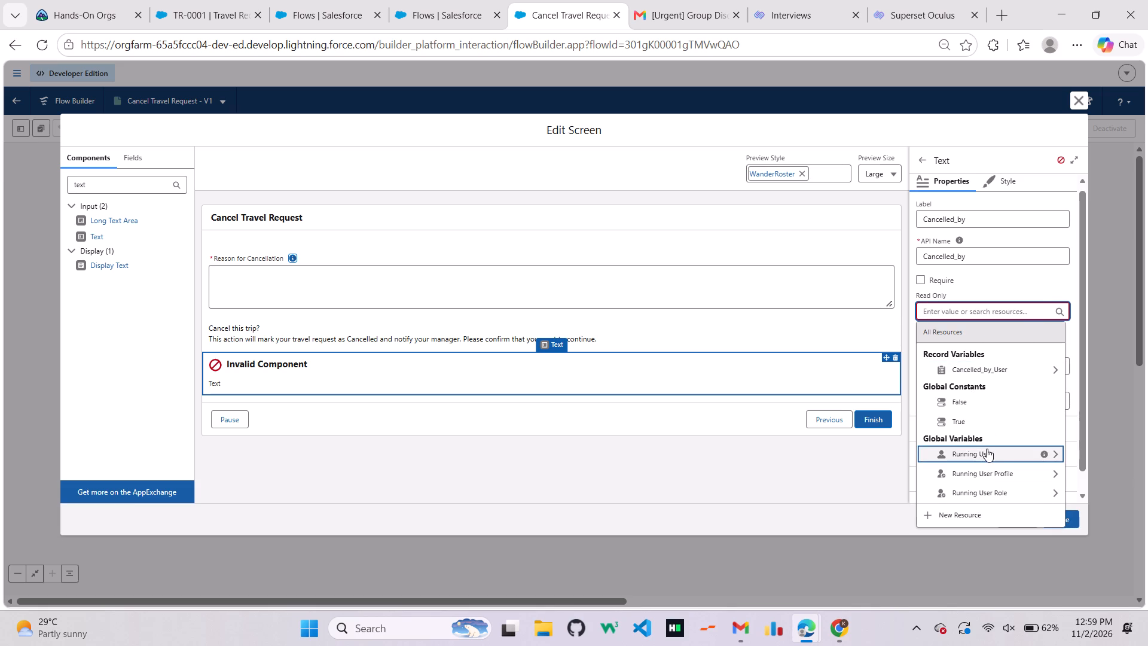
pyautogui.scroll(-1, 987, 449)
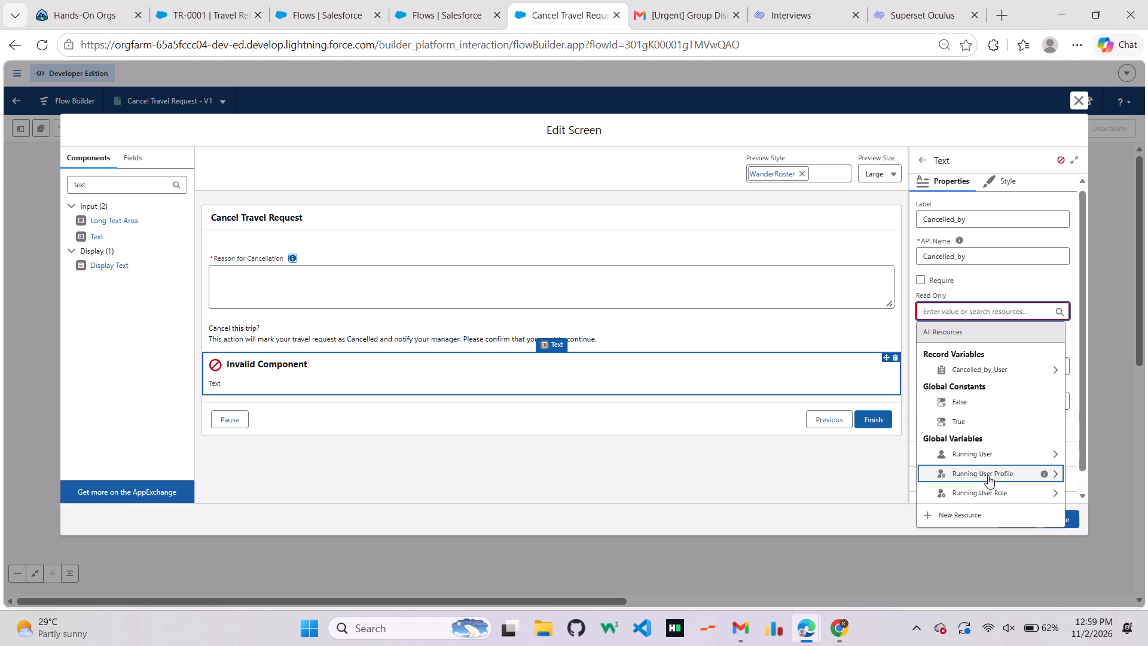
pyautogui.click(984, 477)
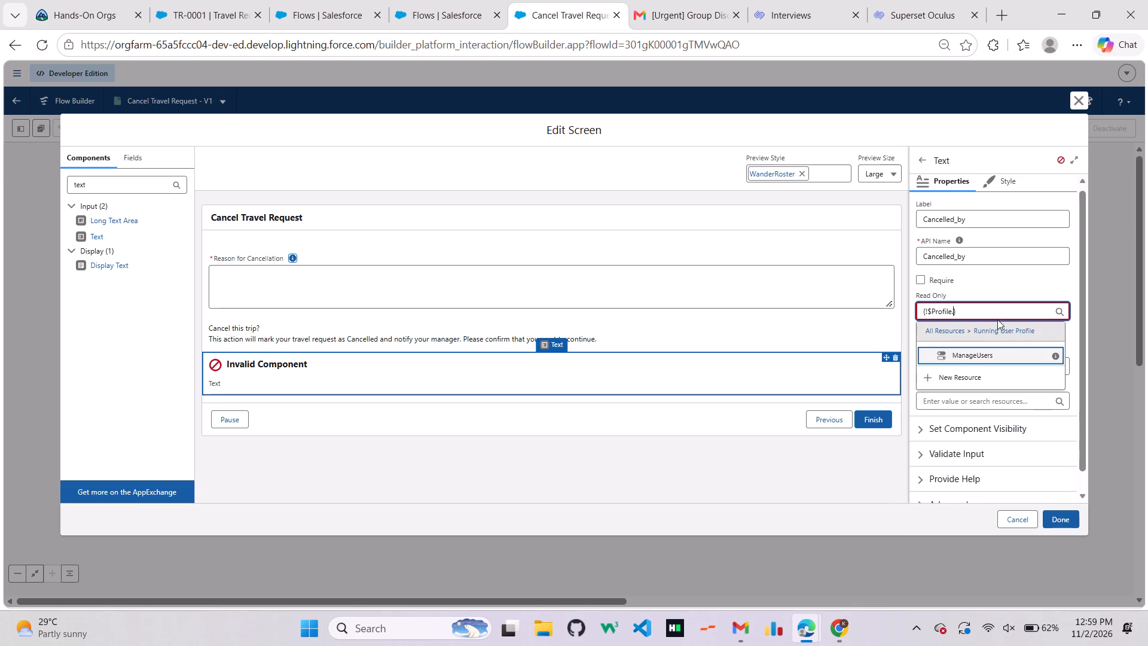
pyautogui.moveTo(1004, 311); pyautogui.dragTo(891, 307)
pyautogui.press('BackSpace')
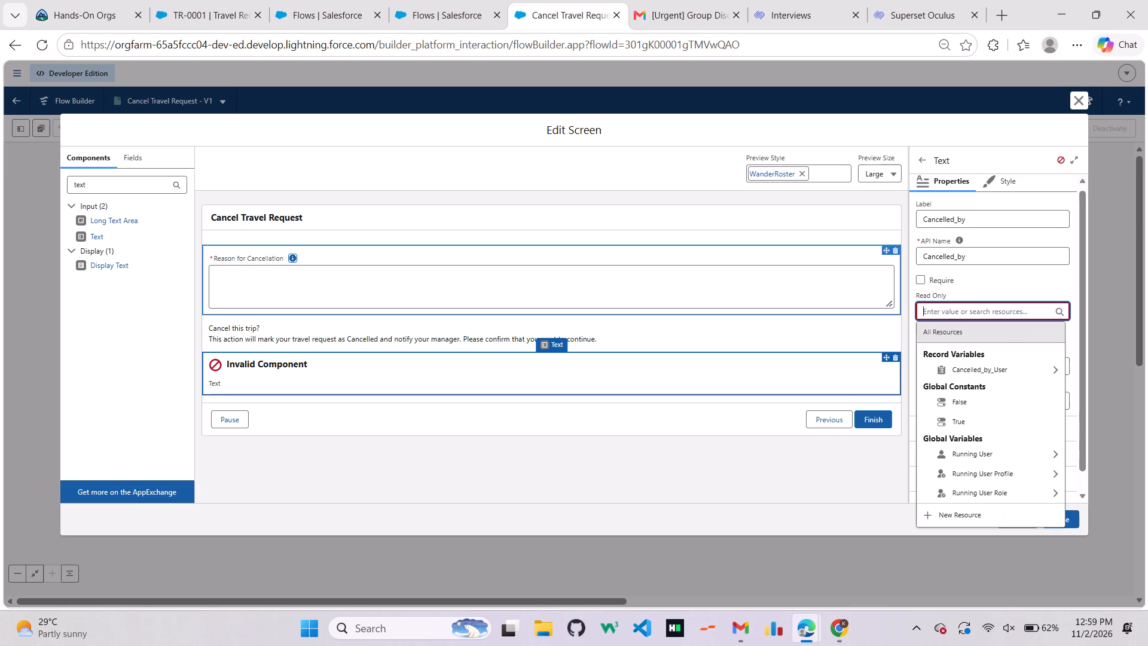
# Look through the Cancelled_by_User fields and its Created By ID fields for a suitable Read Only resource.
pyautogui.click(969, 371)
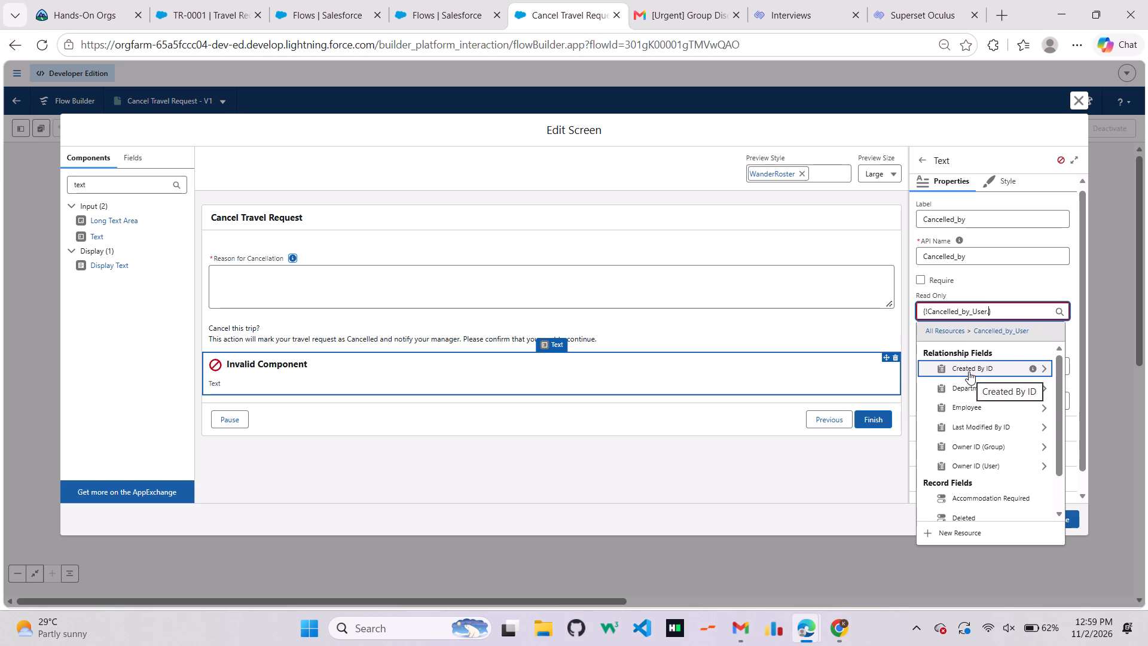
pyautogui.scroll(-2, 969, 391)
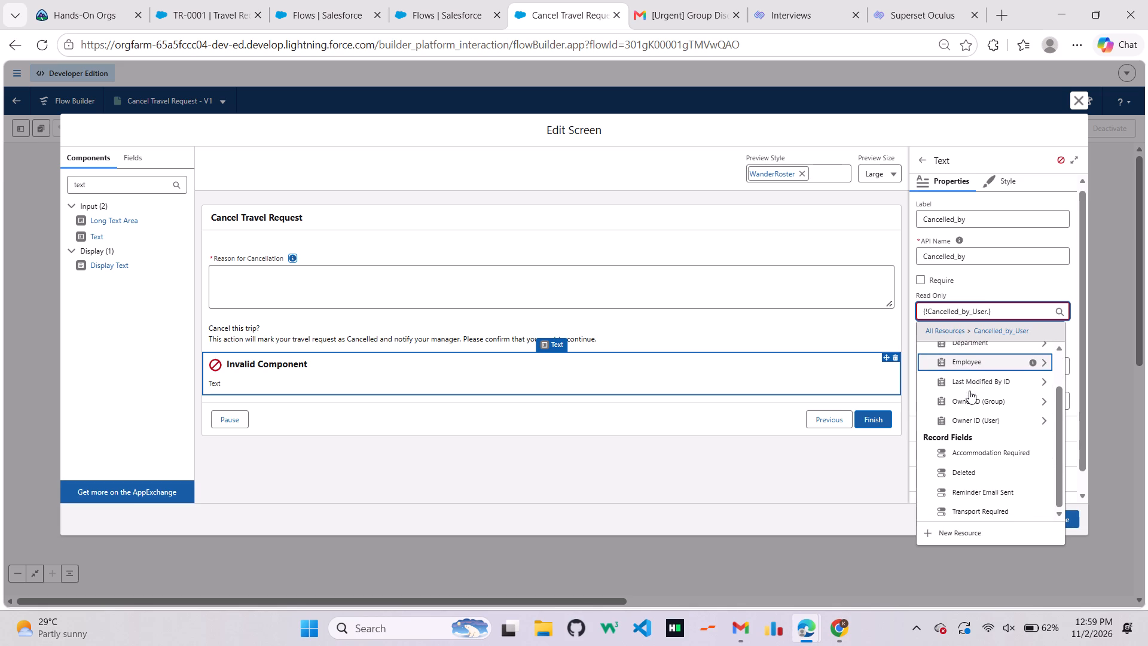
pyautogui.scroll(-1, 969, 391)
pyautogui.scroll(3, 969, 391)
pyautogui.click(969, 368)
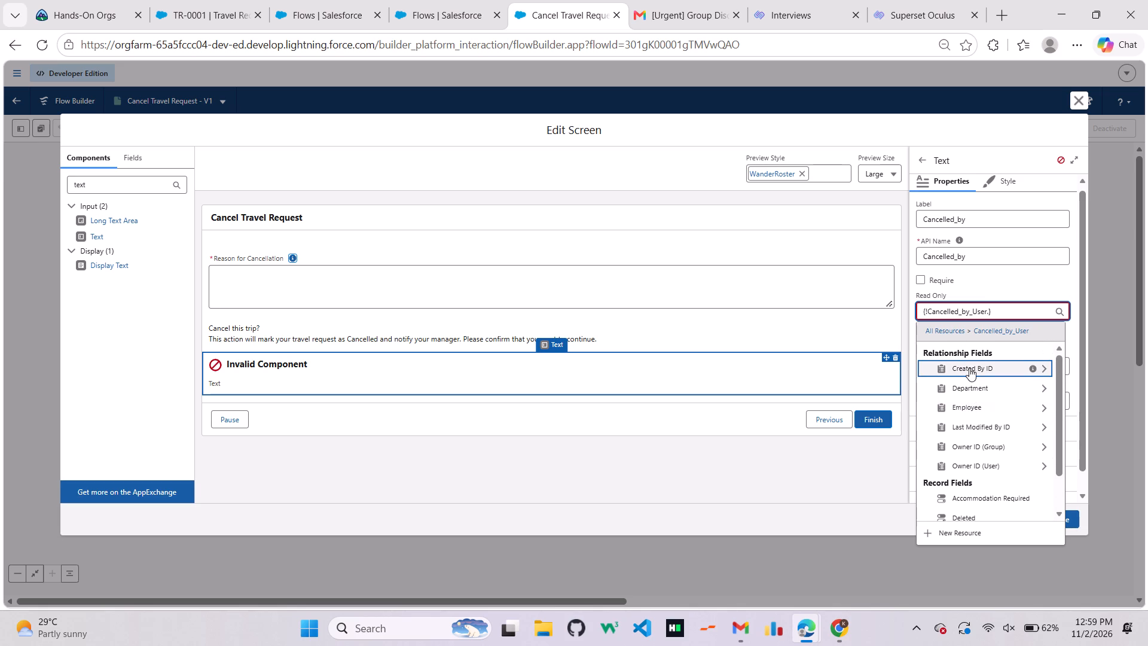
pyautogui.scroll(-1, 974, 482)
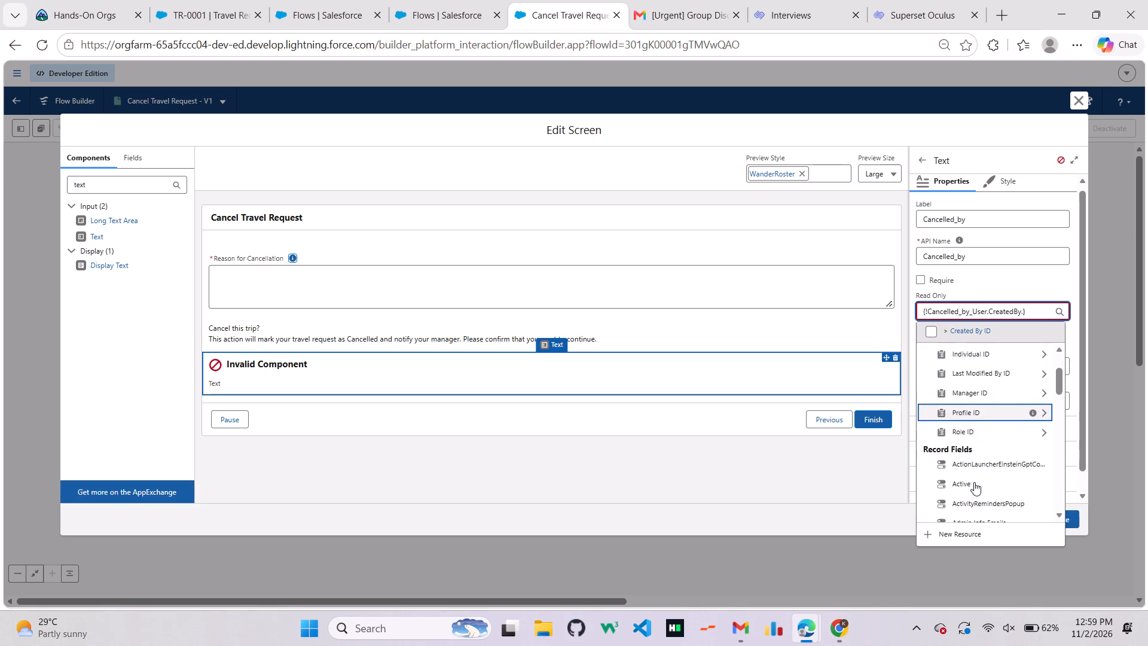
pyautogui.scroll(-2, 974, 482)
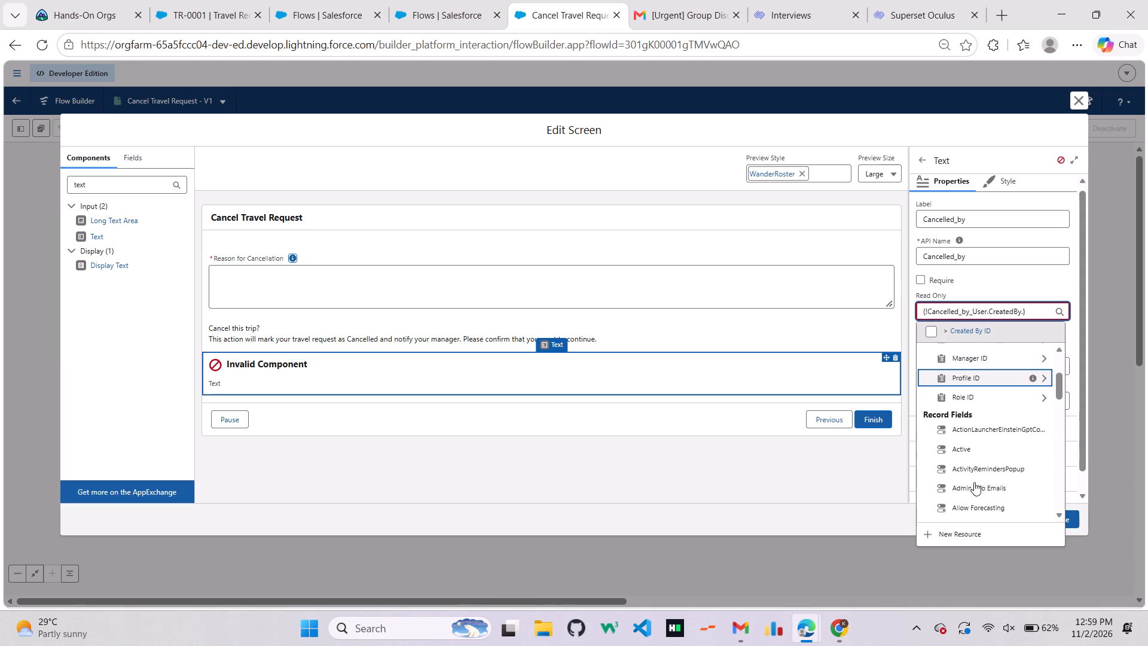
pyautogui.scroll(-3, 974, 482)
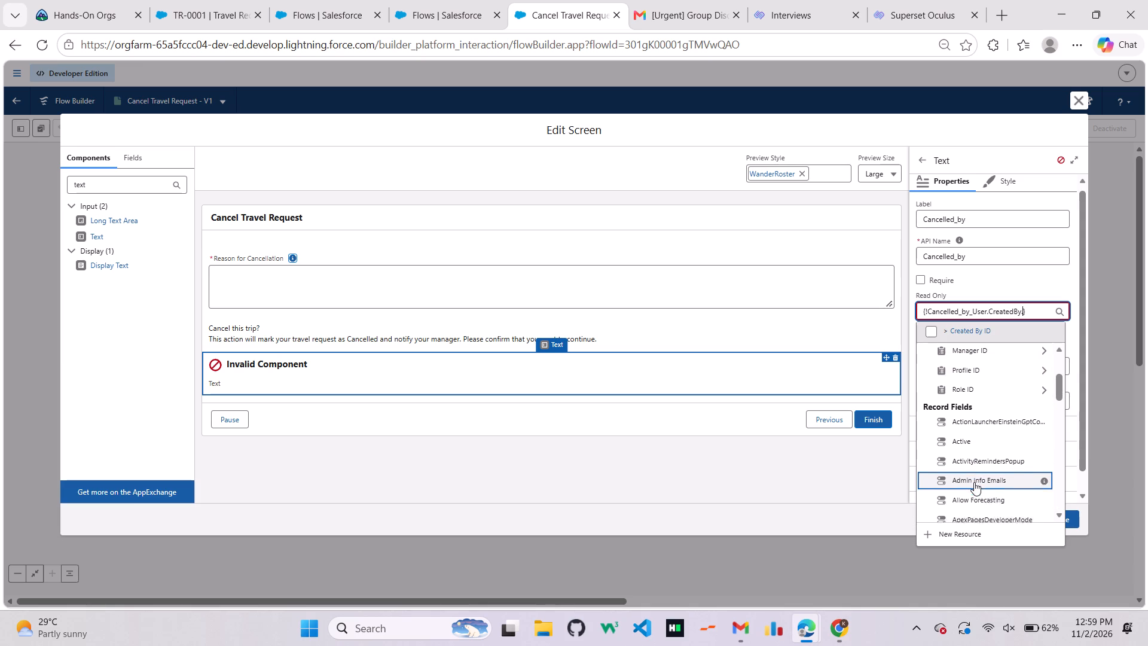
pyautogui.scroll(-7, 974, 482)
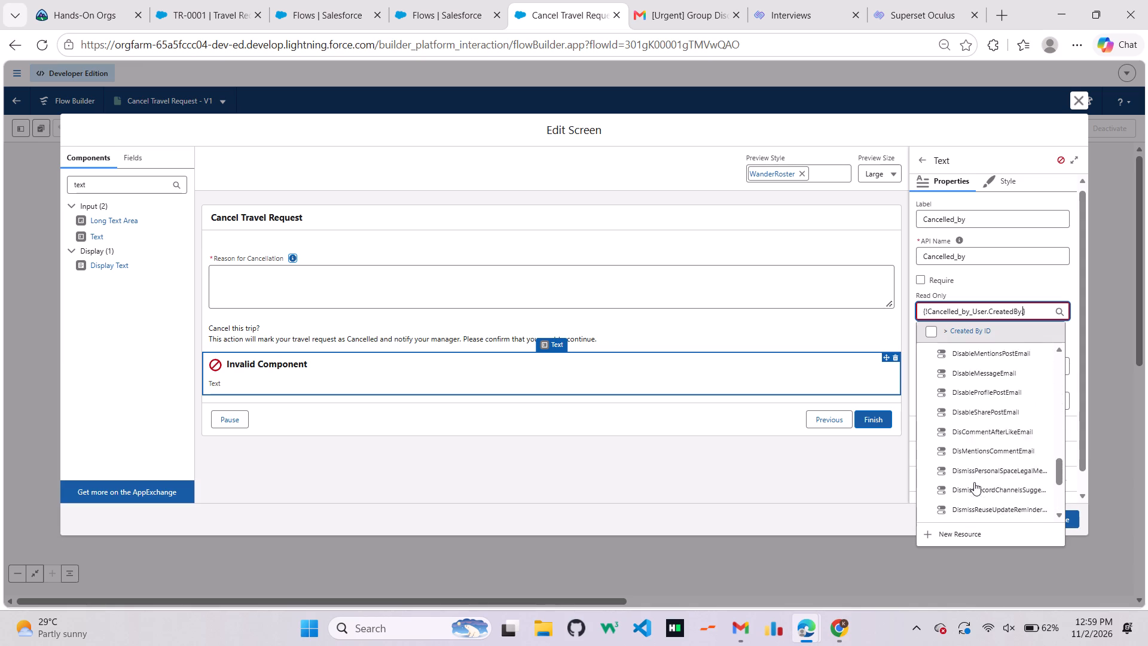
pyautogui.scroll(-6, 974, 482)
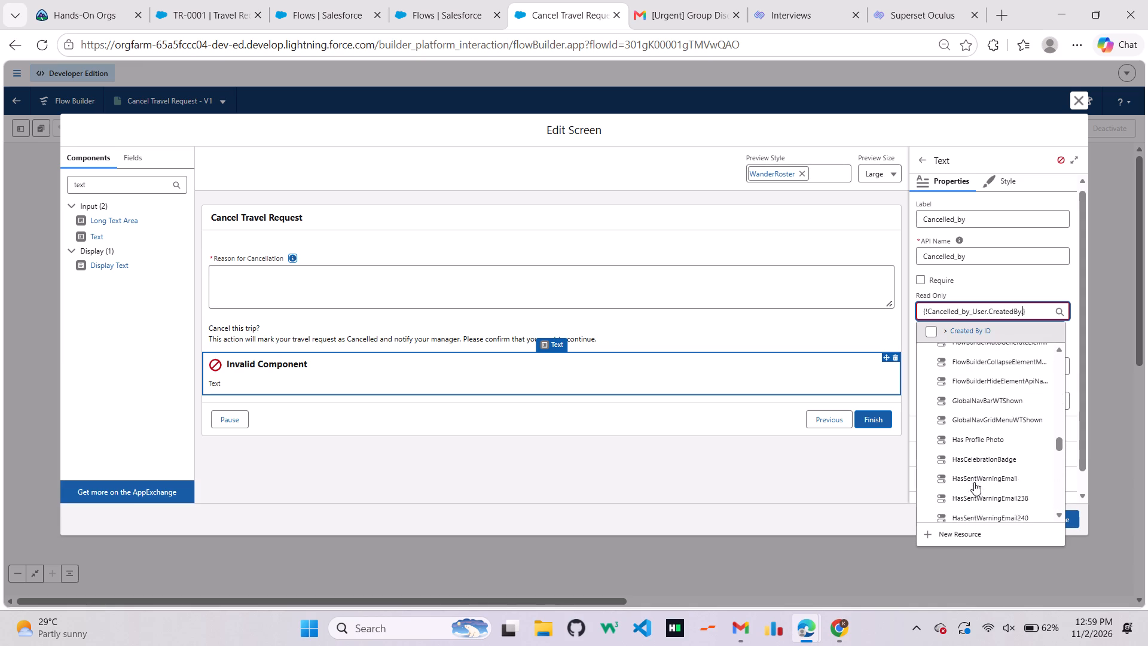
pyautogui.scroll(-7, 974, 482)
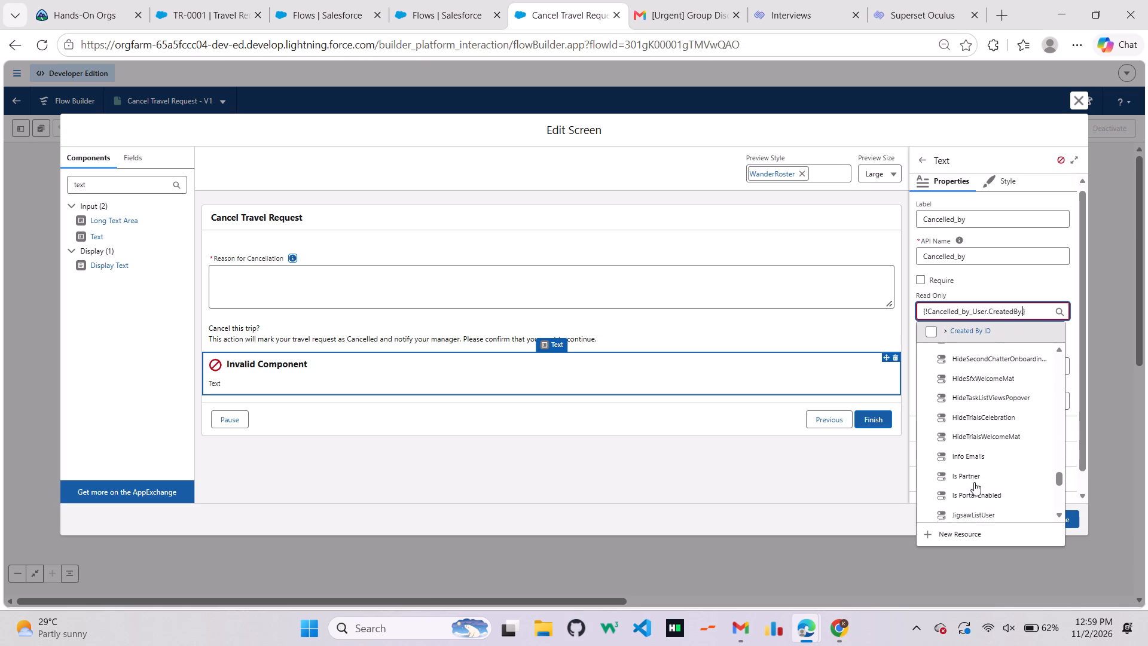
pyautogui.scroll(-3, 974, 482)
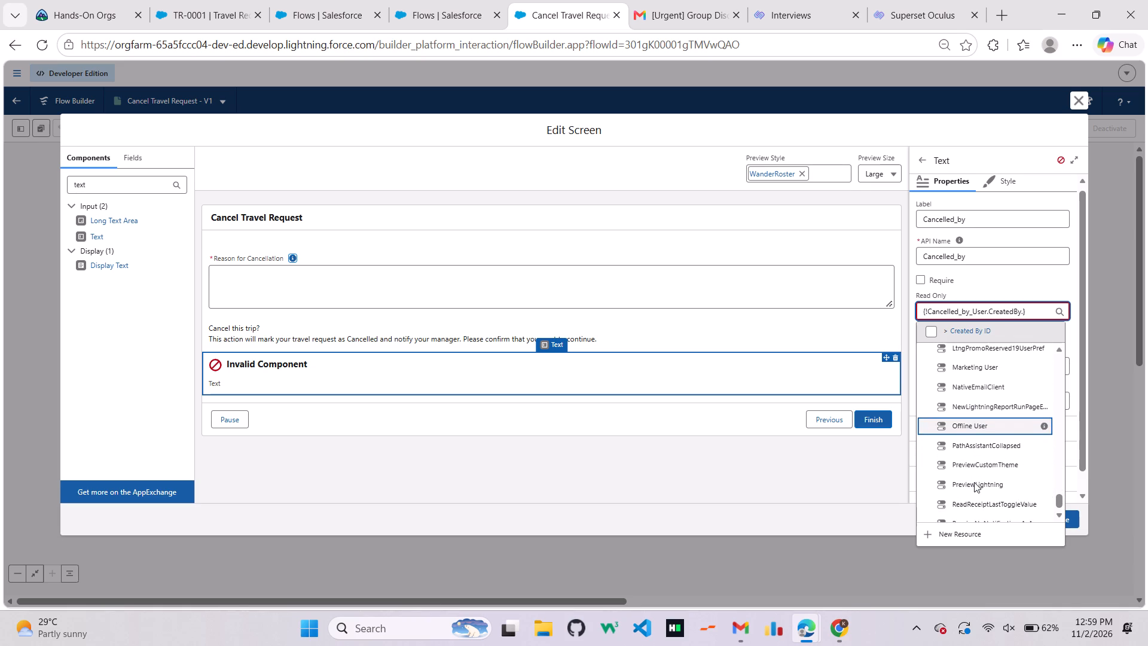
pyautogui.scroll(-2, 974, 482)
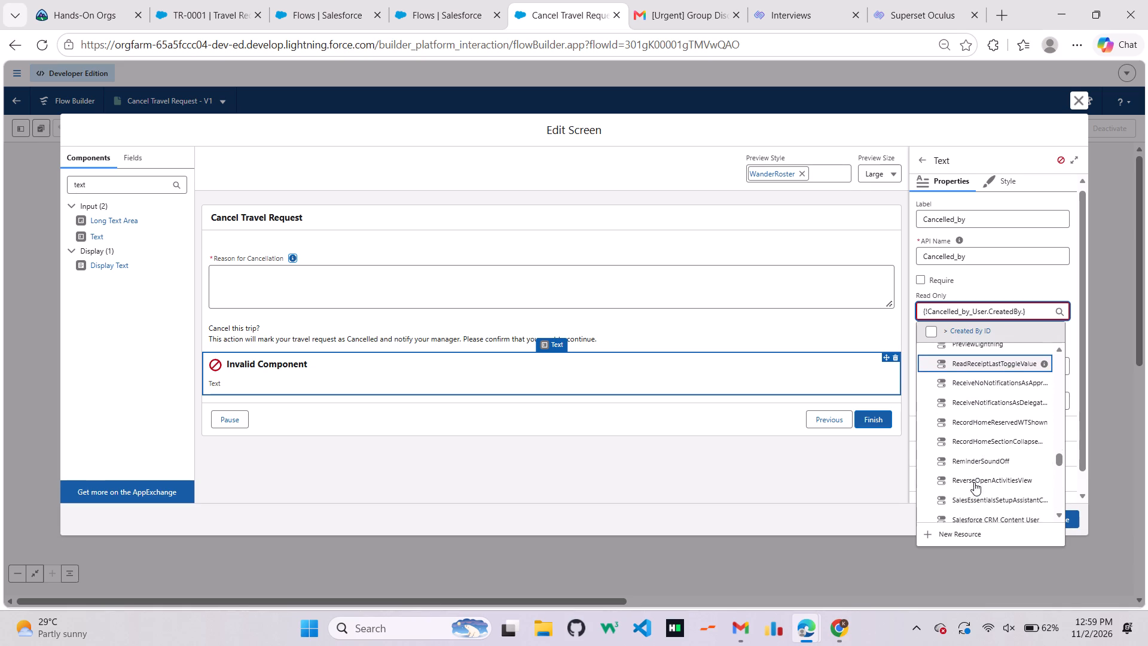
pyautogui.scroll(-6, 974, 482)
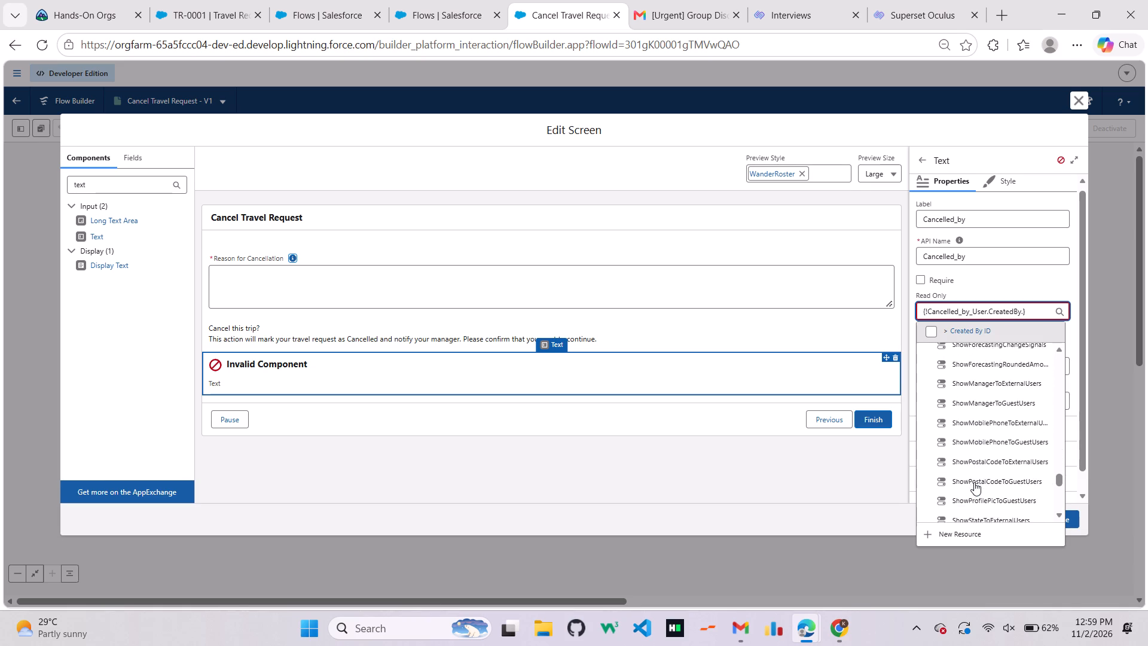
pyautogui.scroll(-10, 974, 482)
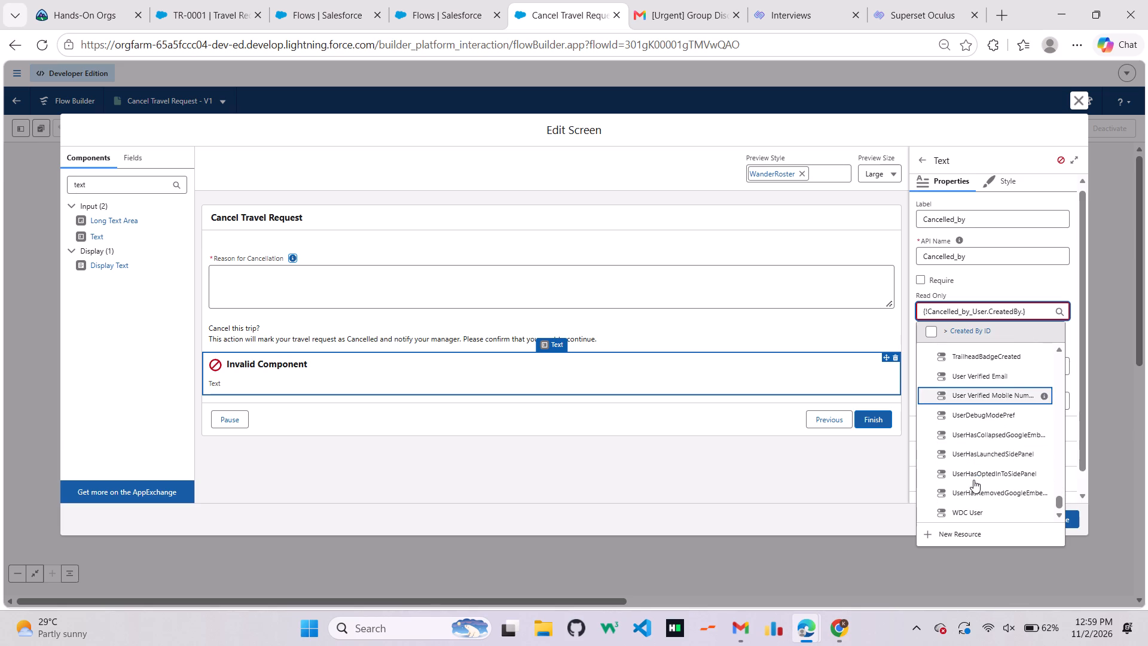
pyautogui.scroll(-1, 973, 480)
pyautogui.scroll(20, 973, 480)
pyautogui.scroll(6, 973, 480)
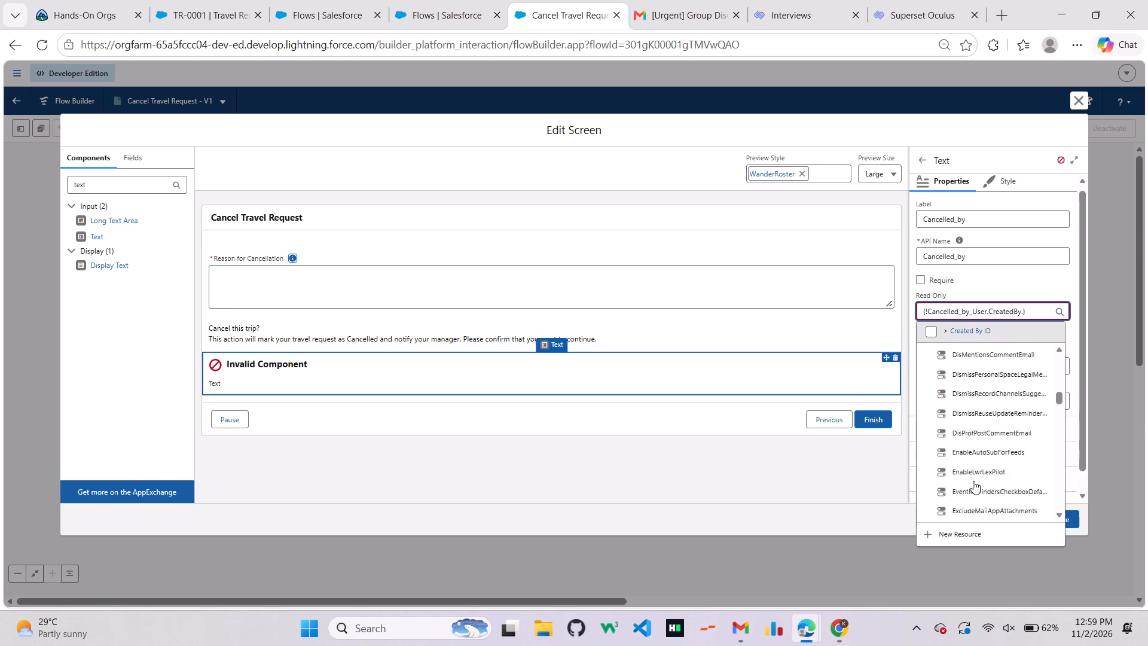
pyautogui.scroll(20, 973, 481)
pyautogui.scroll(1, 973, 481)
pyautogui.scroll(-1, 973, 481)
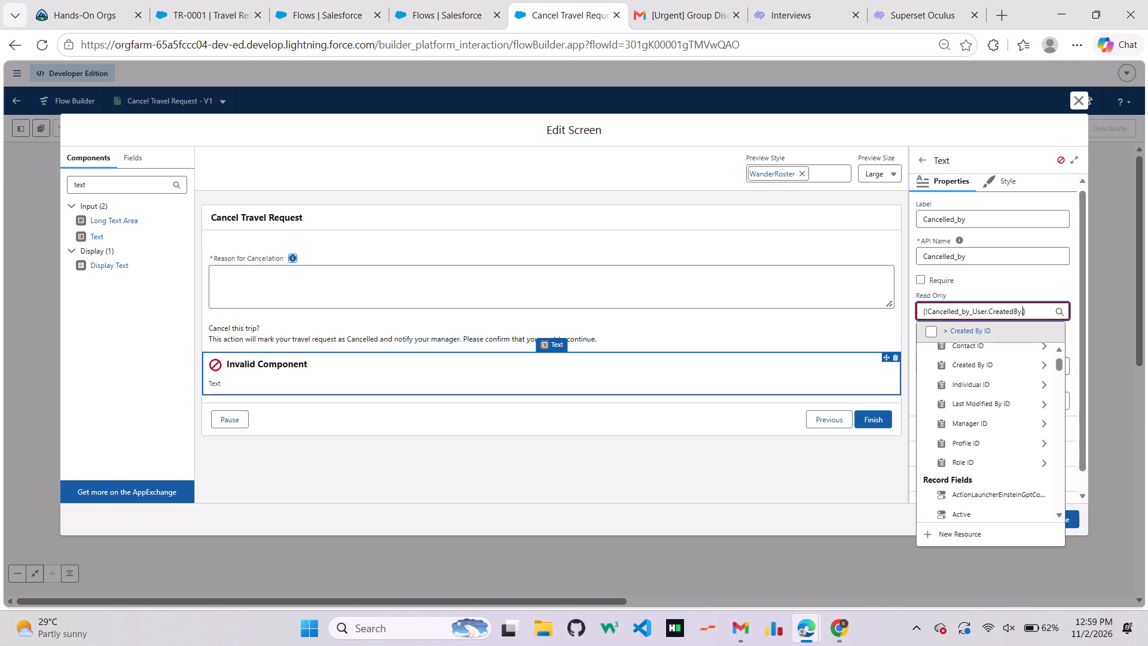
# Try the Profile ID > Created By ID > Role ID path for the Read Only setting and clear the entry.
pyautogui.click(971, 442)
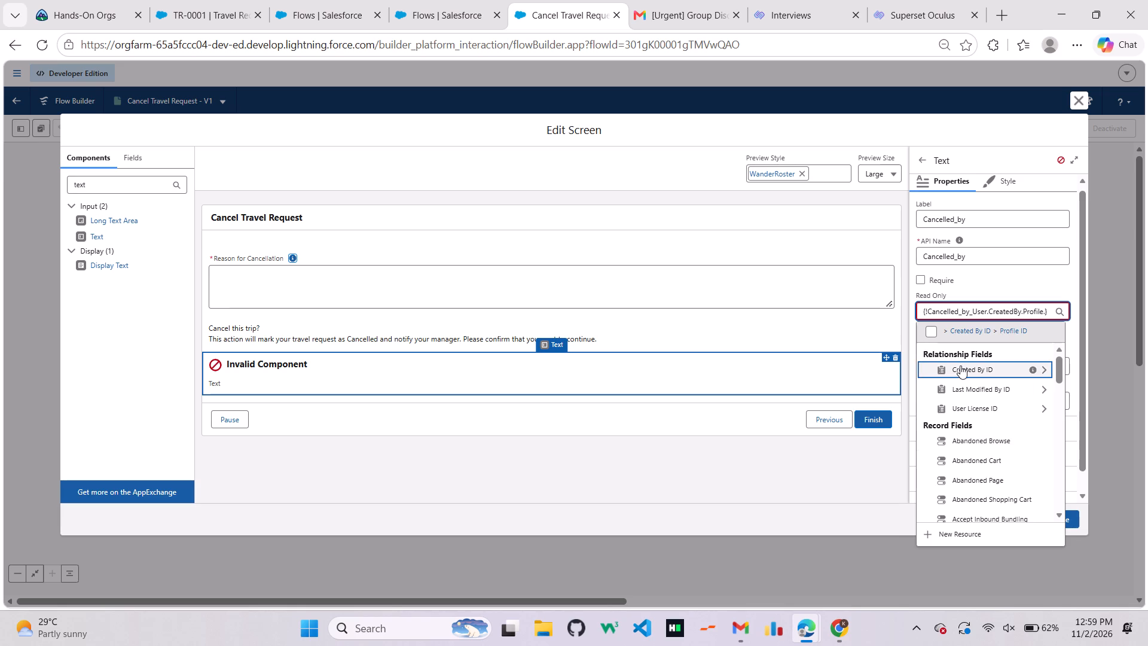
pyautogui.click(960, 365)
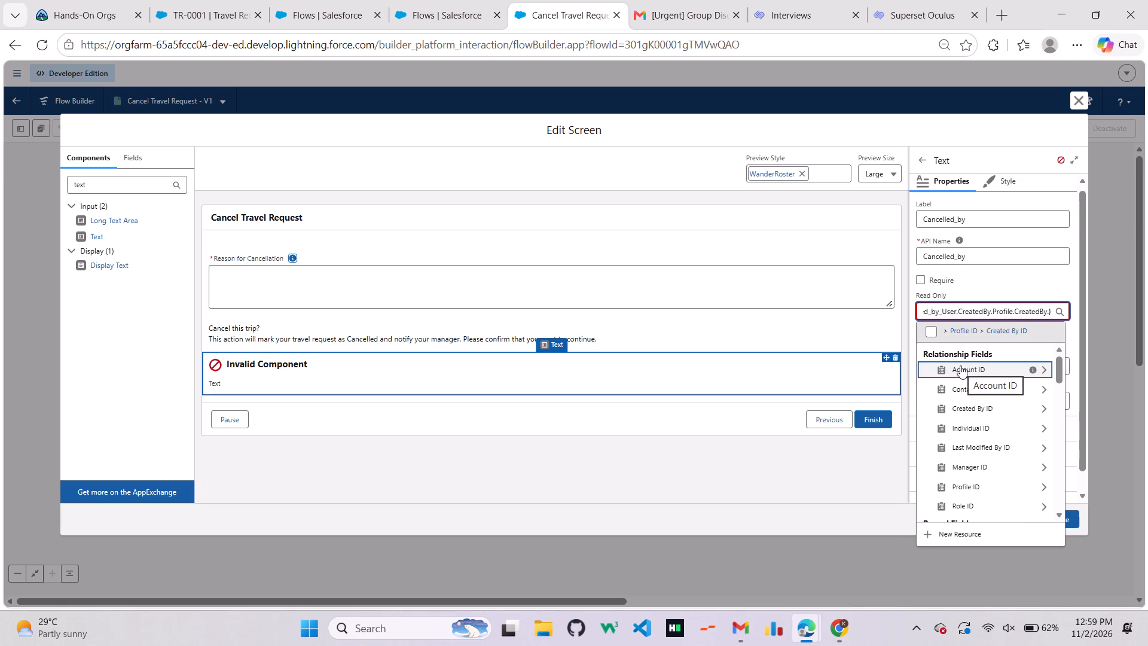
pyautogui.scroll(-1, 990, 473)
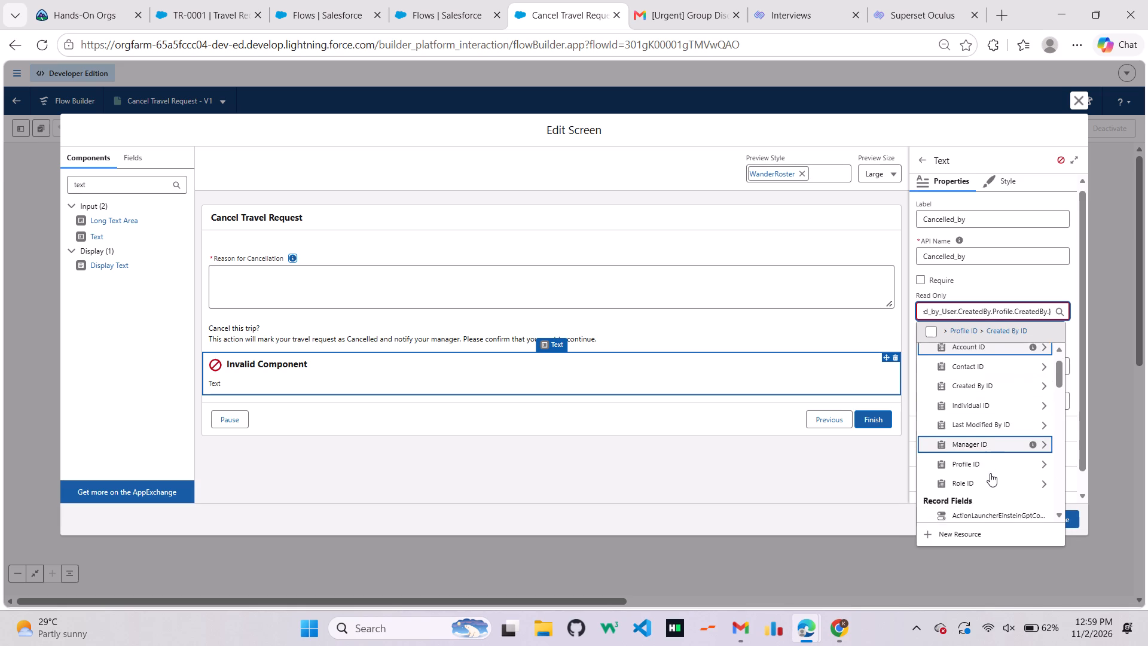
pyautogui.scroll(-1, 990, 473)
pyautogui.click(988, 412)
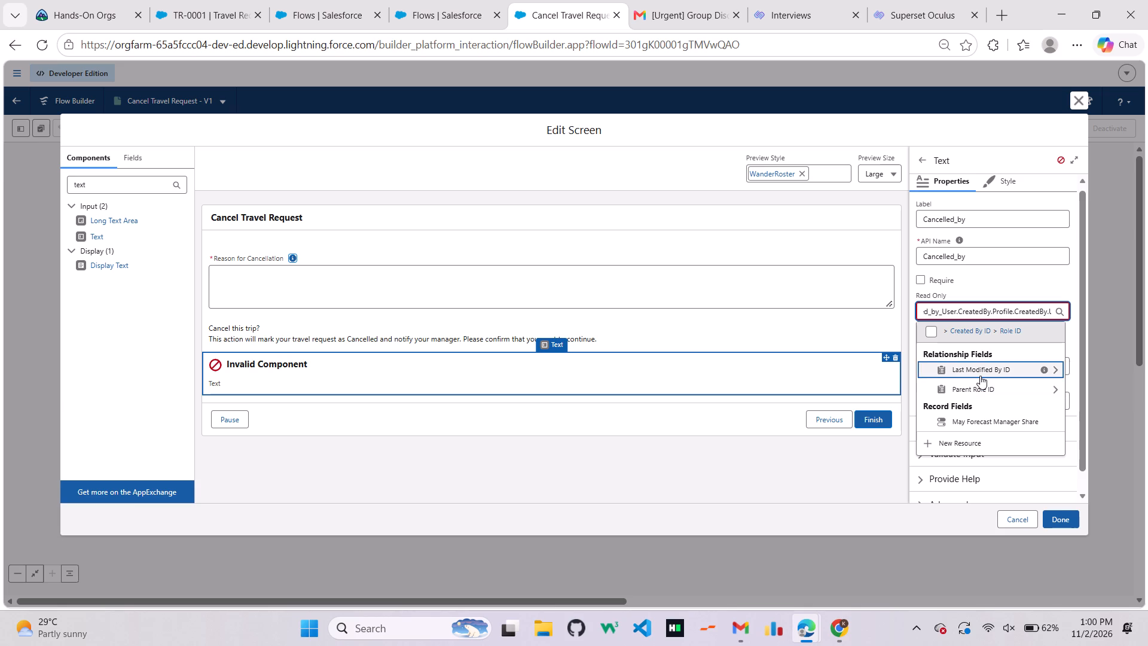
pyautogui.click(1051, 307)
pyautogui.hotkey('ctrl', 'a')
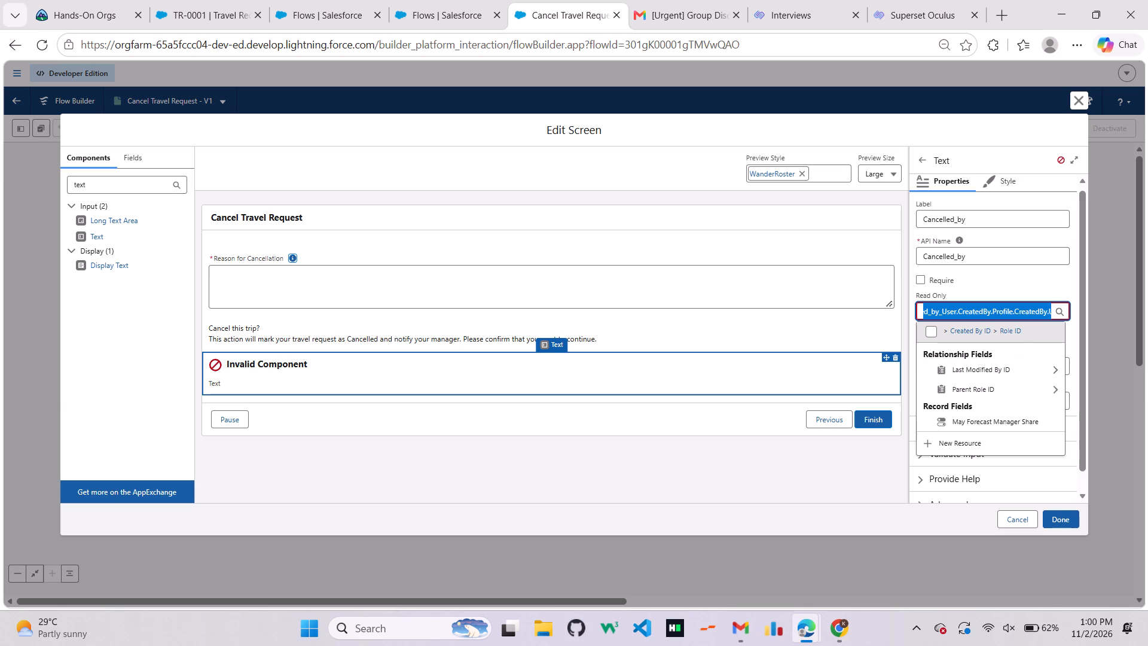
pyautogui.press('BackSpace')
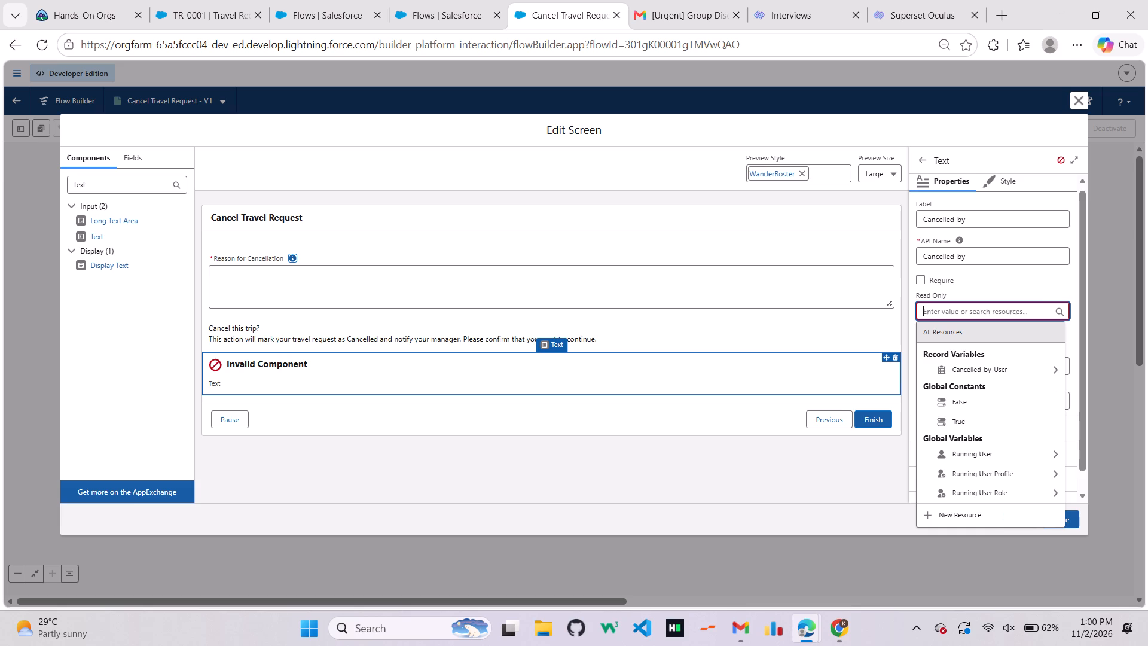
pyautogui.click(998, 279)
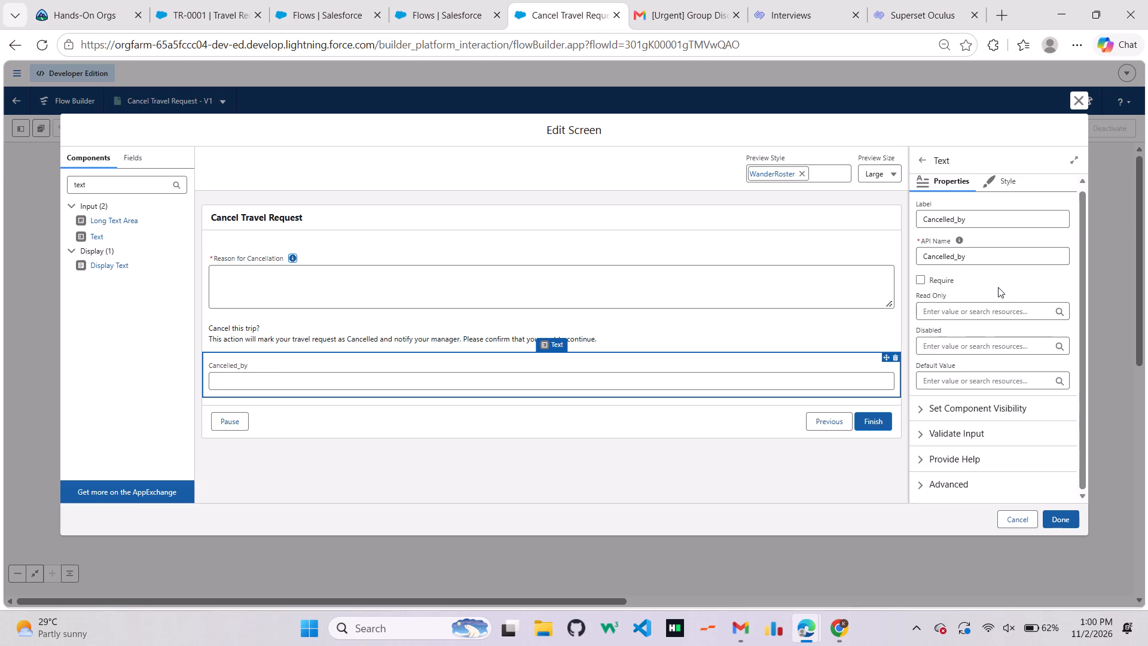
# Set the default value of the Cancelled_by field to Running User Role > LastModifiedById and finish editing the screen.
pyautogui.scroll(-1, 985, 375)
pyautogui.click(985, 375)
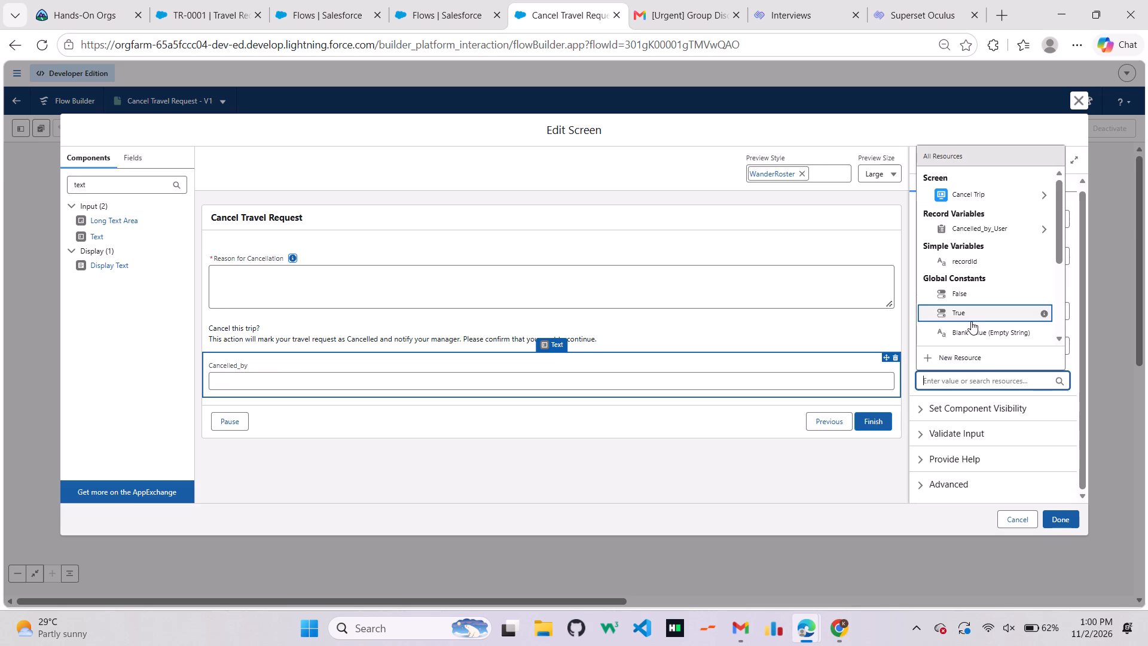
pyautogui.scroll(-8, 971, 321)
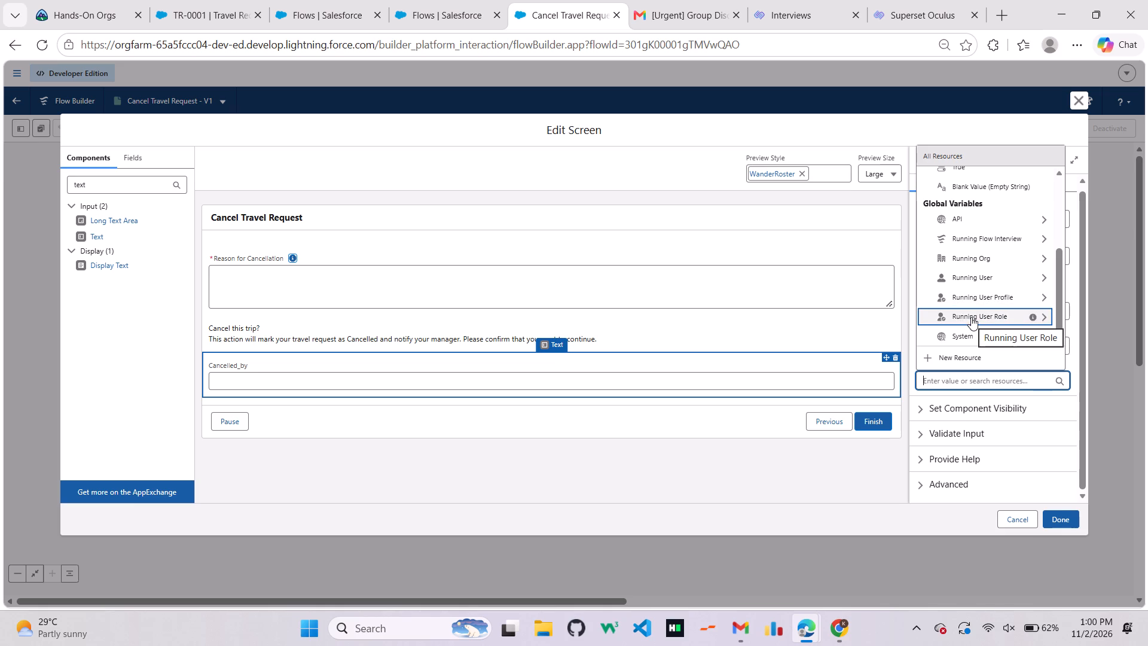
pyautogui.click(971, 317)
pyautogui.scroll(-1, 971, 317)
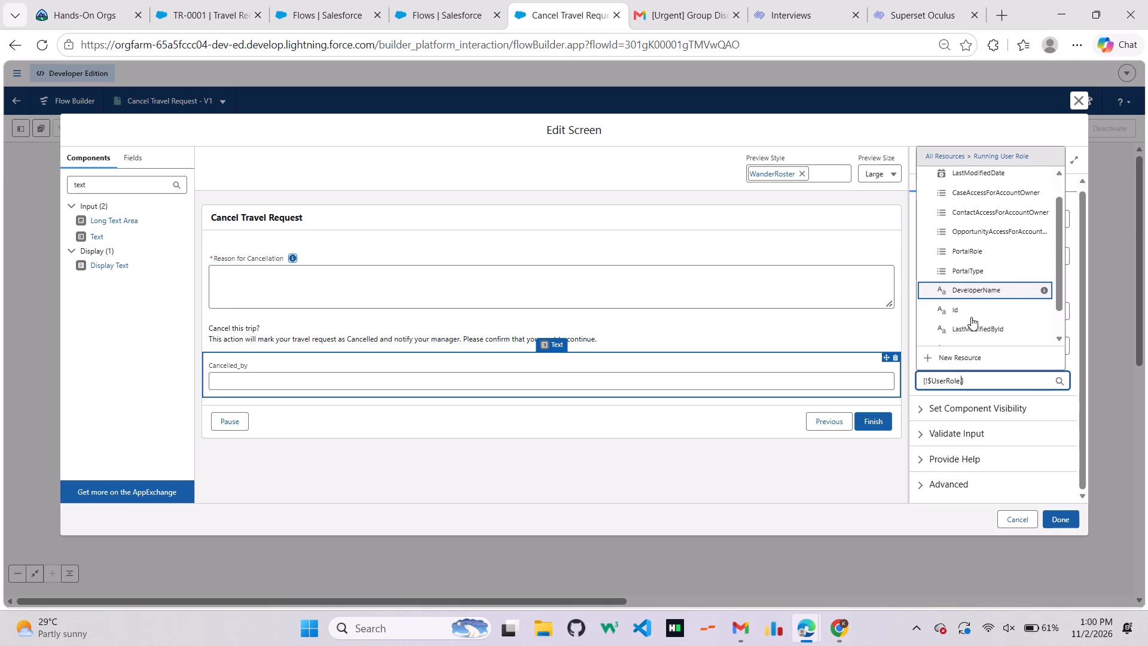
pyautogui.scroll(-2, 971, 317)
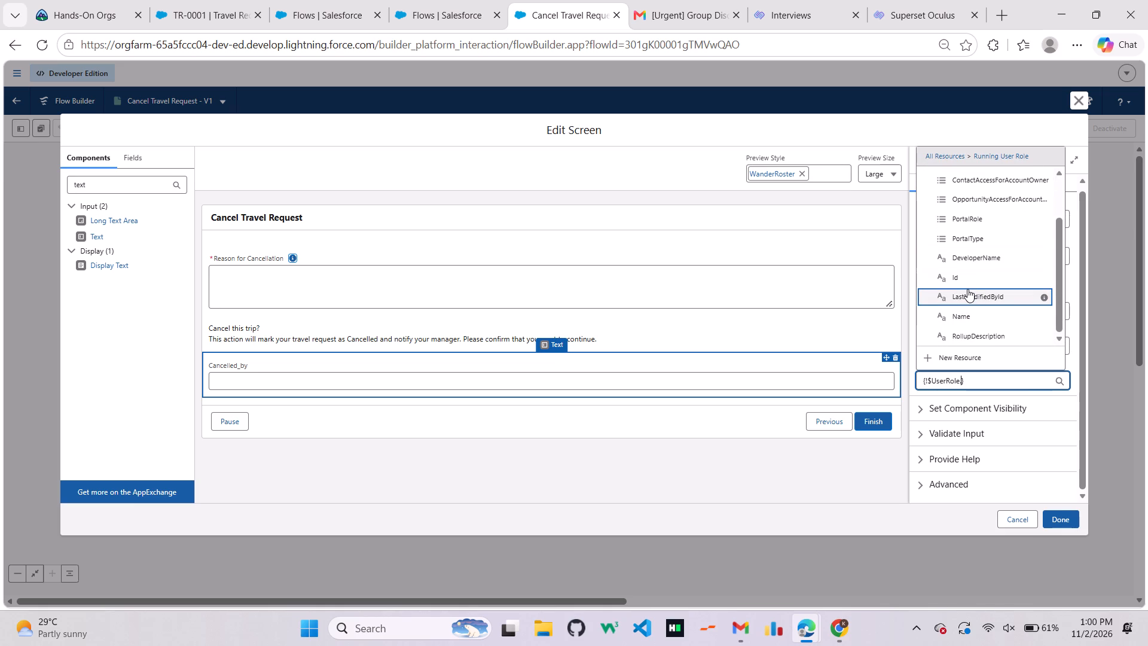
pyautogui.click(967, 291)
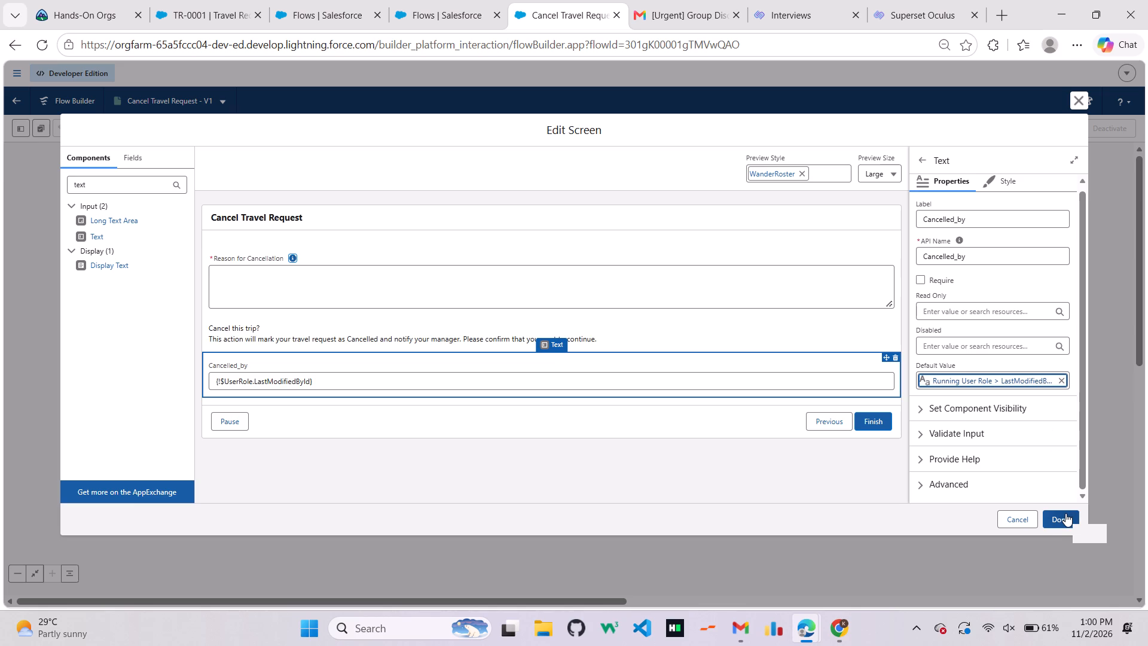
pyautogui.click(1065, 513)
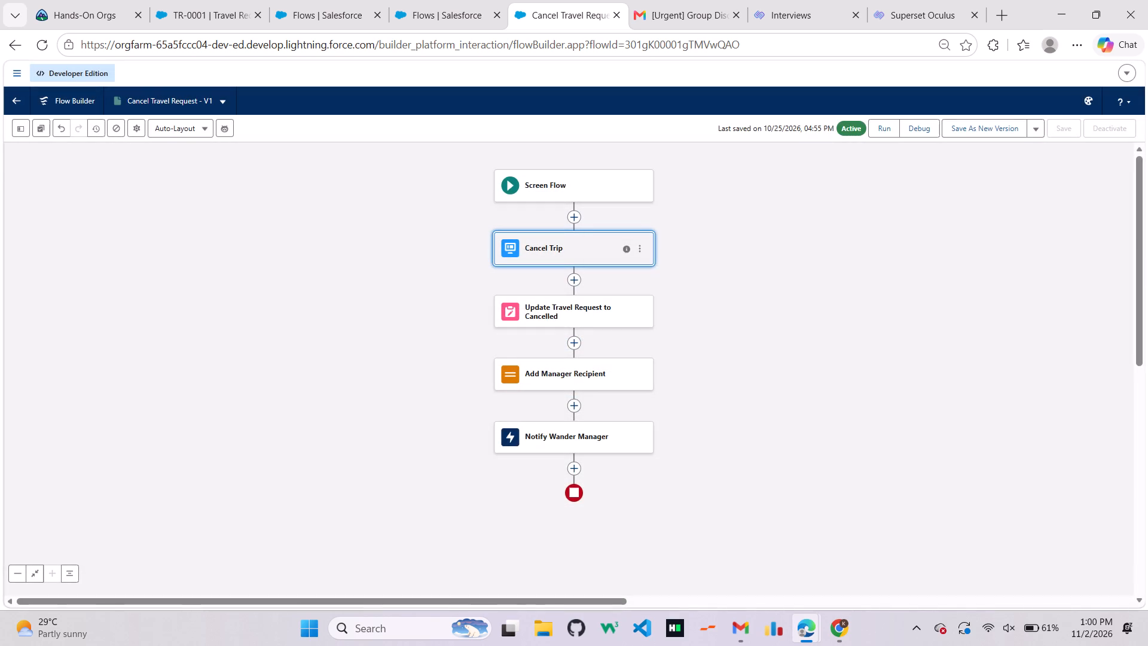
# Save the Cancel Travel Request flow as a new version and activate it.
pyautogui.click(970, 135)
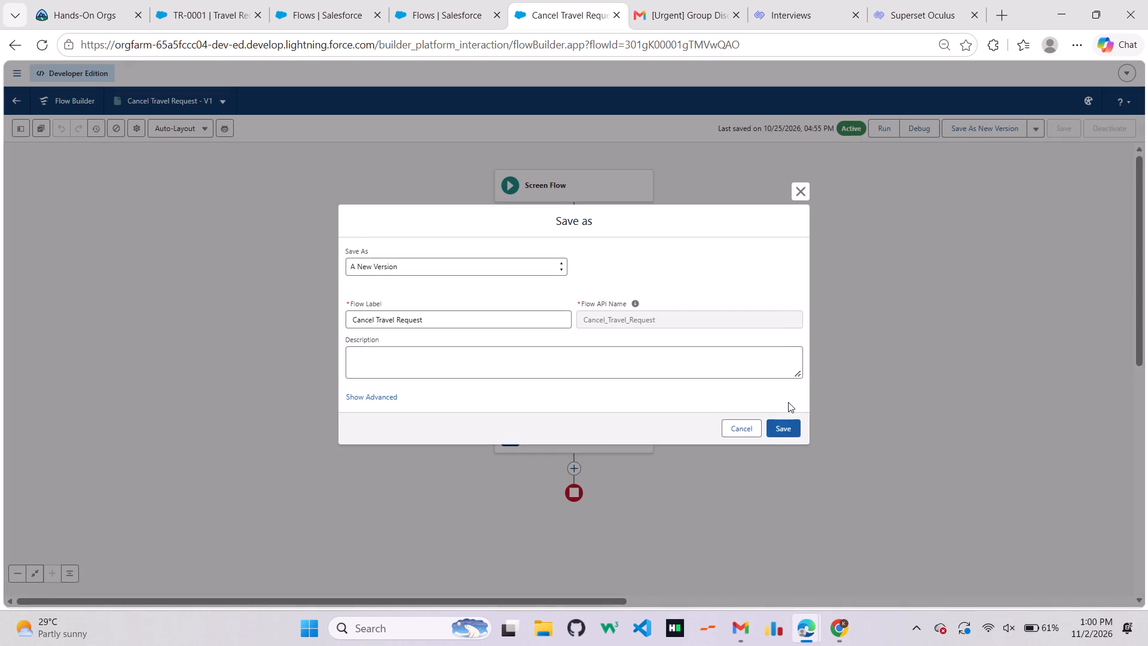
pyautogui.click(773, 432)
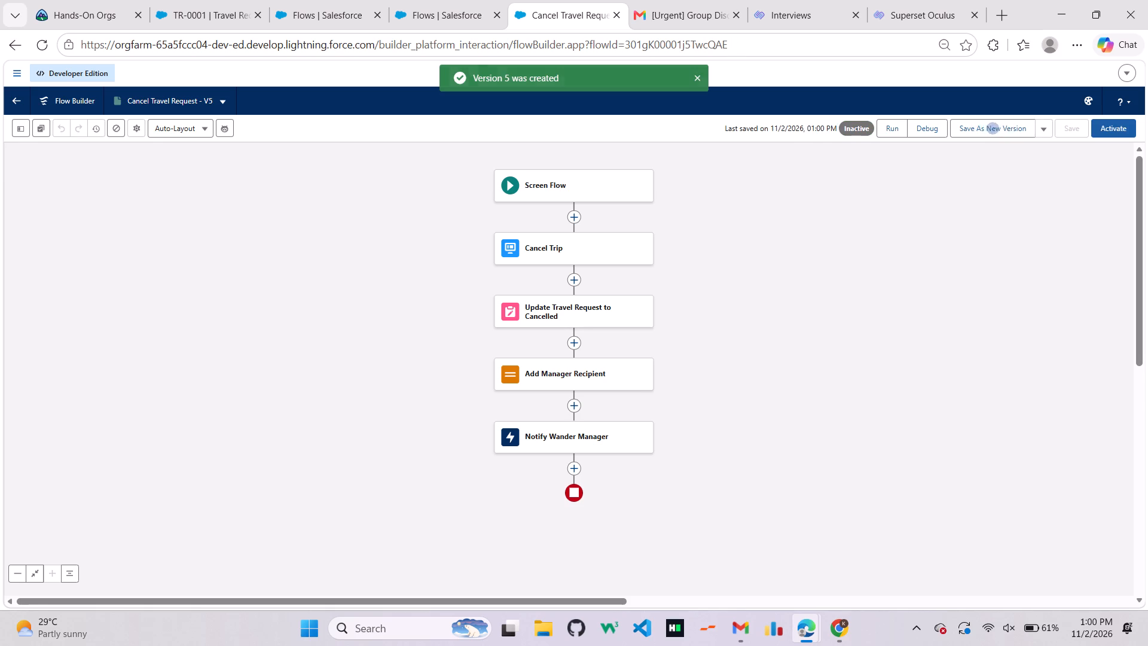
pyautogui.click(1108, 131)
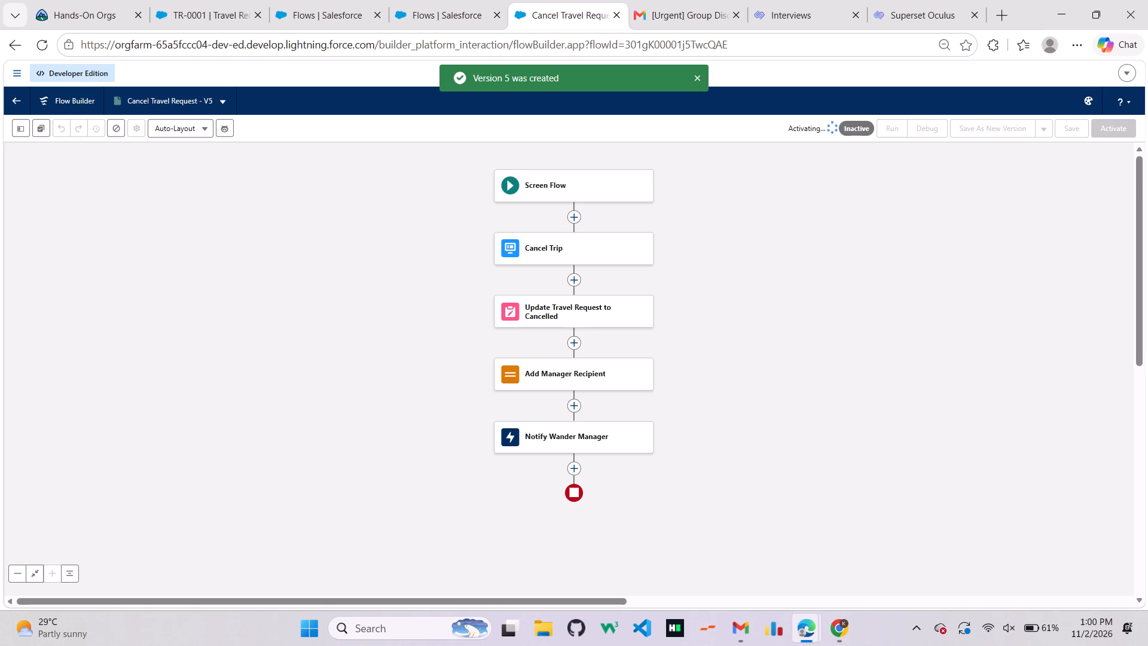
# Test the Cancel Trip by Dharani action on reloaded TR-0001 with reason "Delay in meet", check the Cancelled_by field, and close without submitting.
pyautogui.click(199, 1)
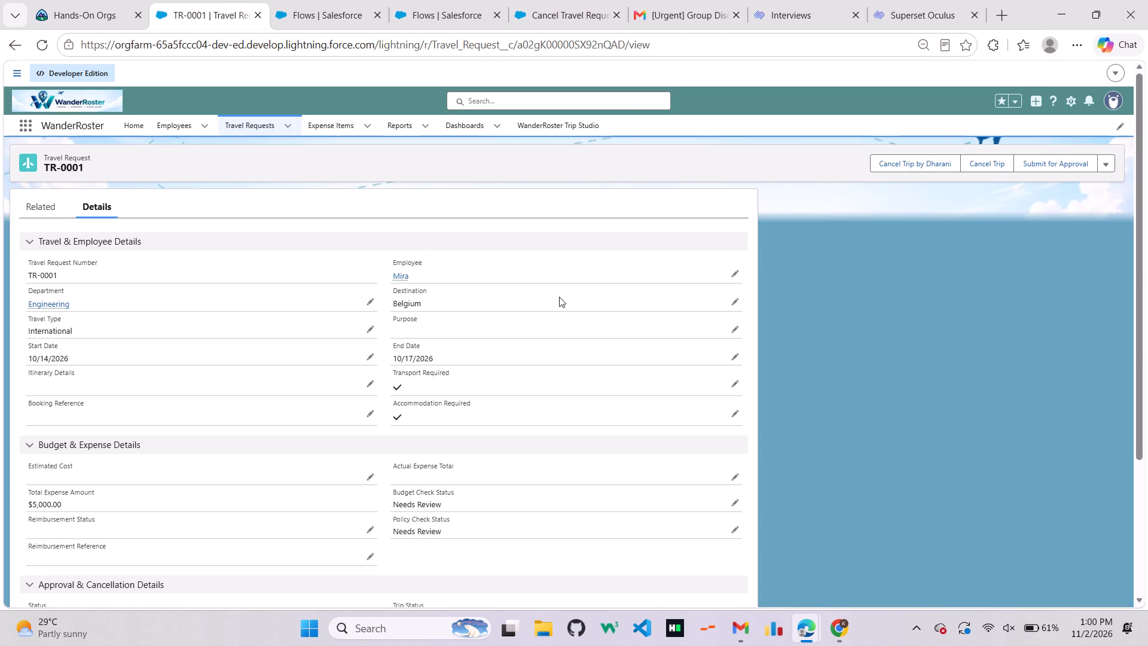
pyautogui.hotkey('ctrl', 'r')
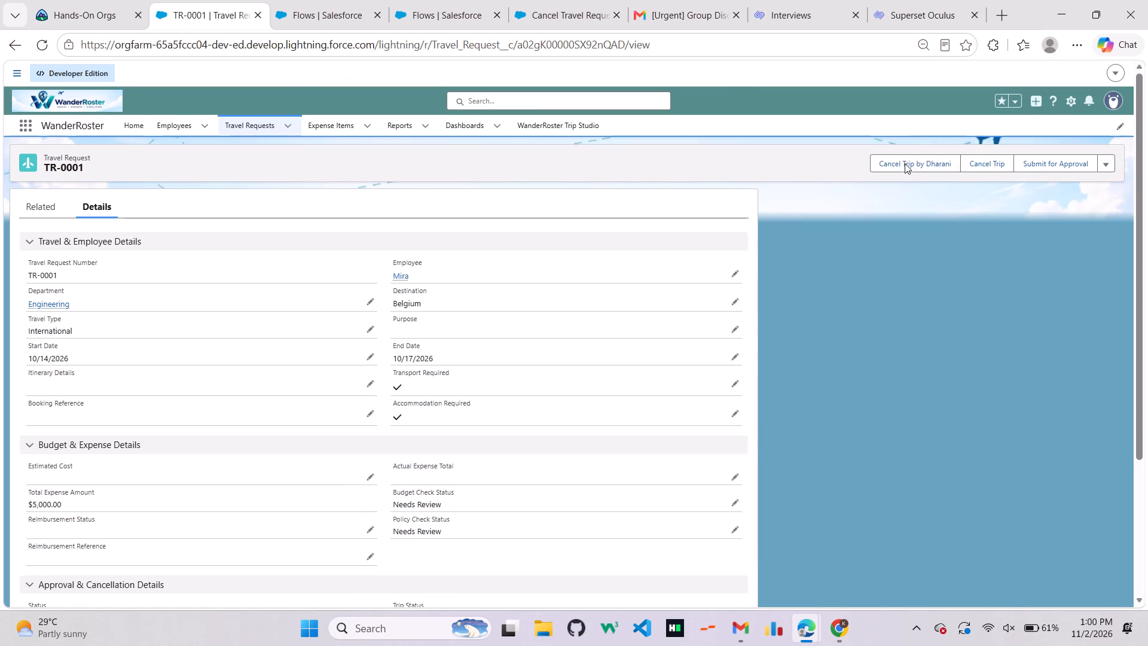
pyautogui.click(905, 163)
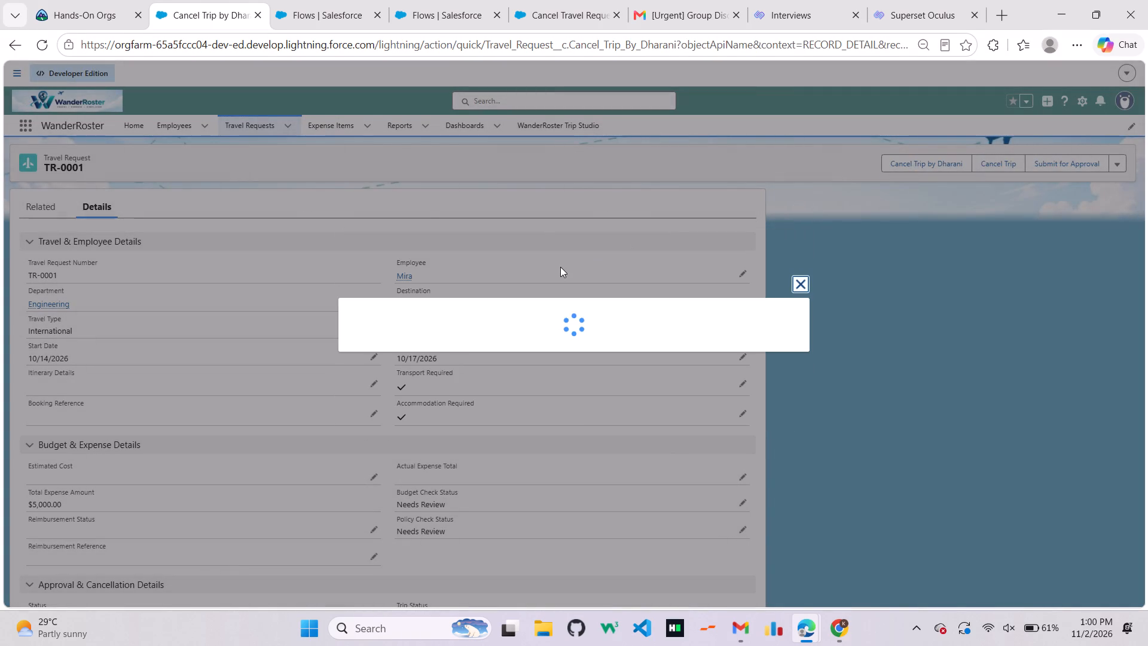
pyautogui.click(525, 380)
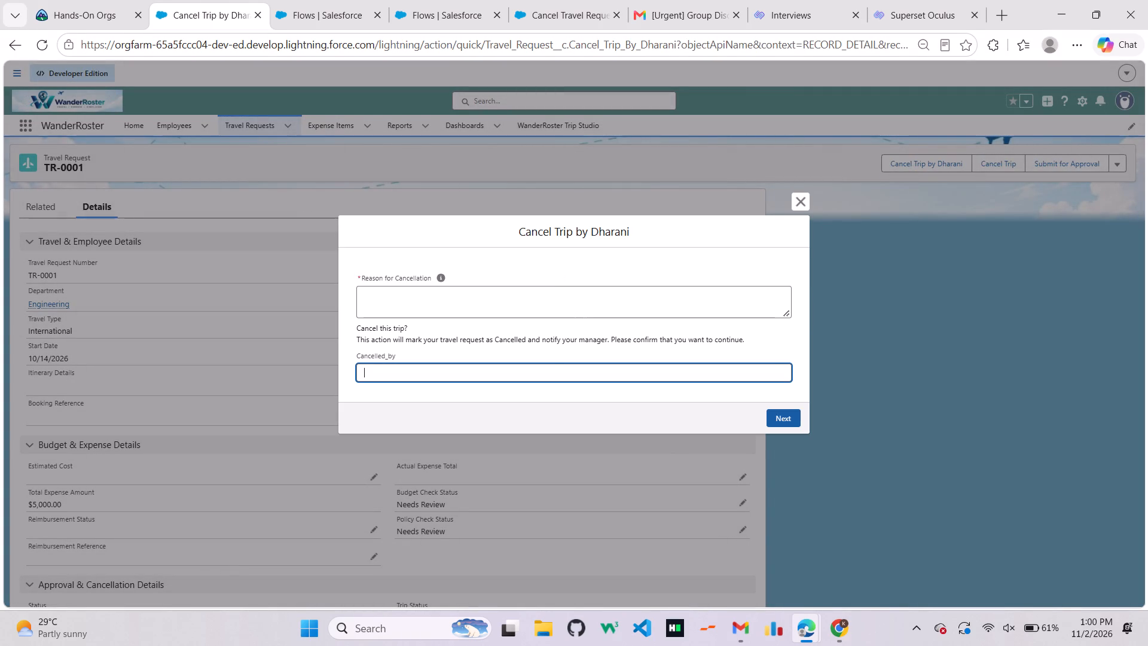
pyautogui.click(475, 291)
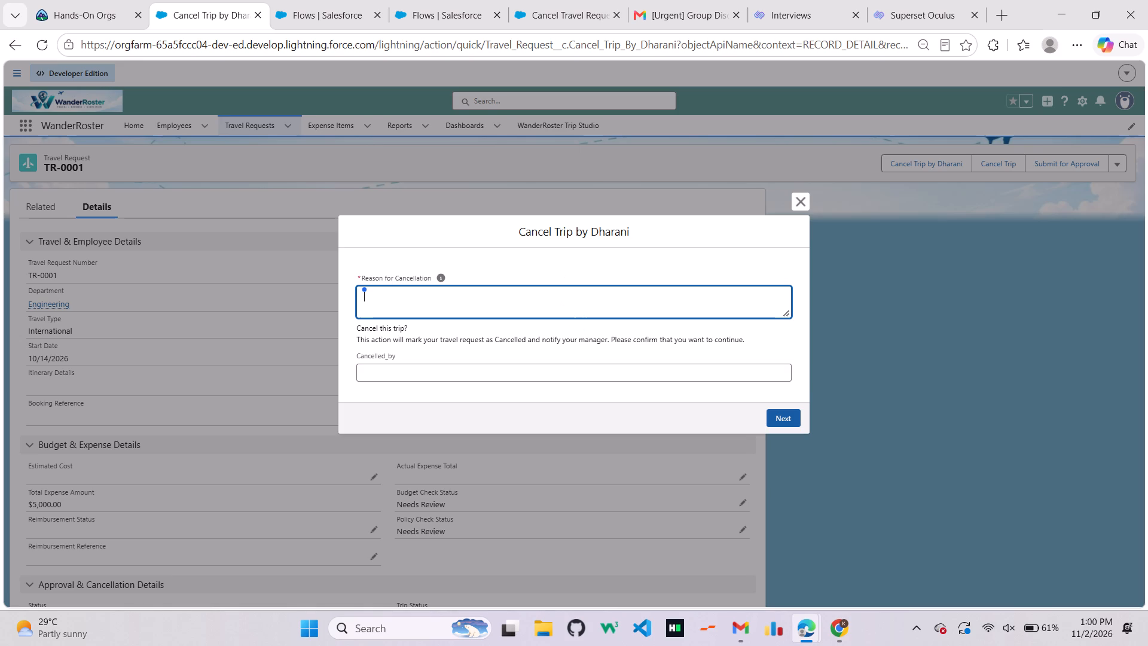
pyautogui.click(454, 369)
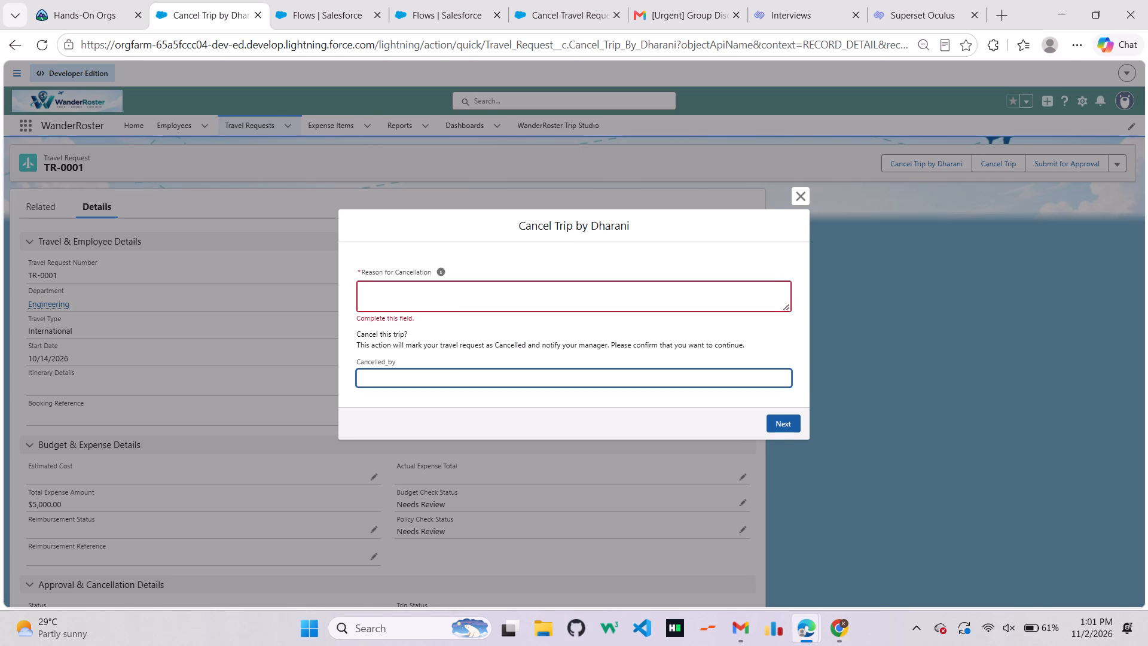
pyautogui.click(442, 299)
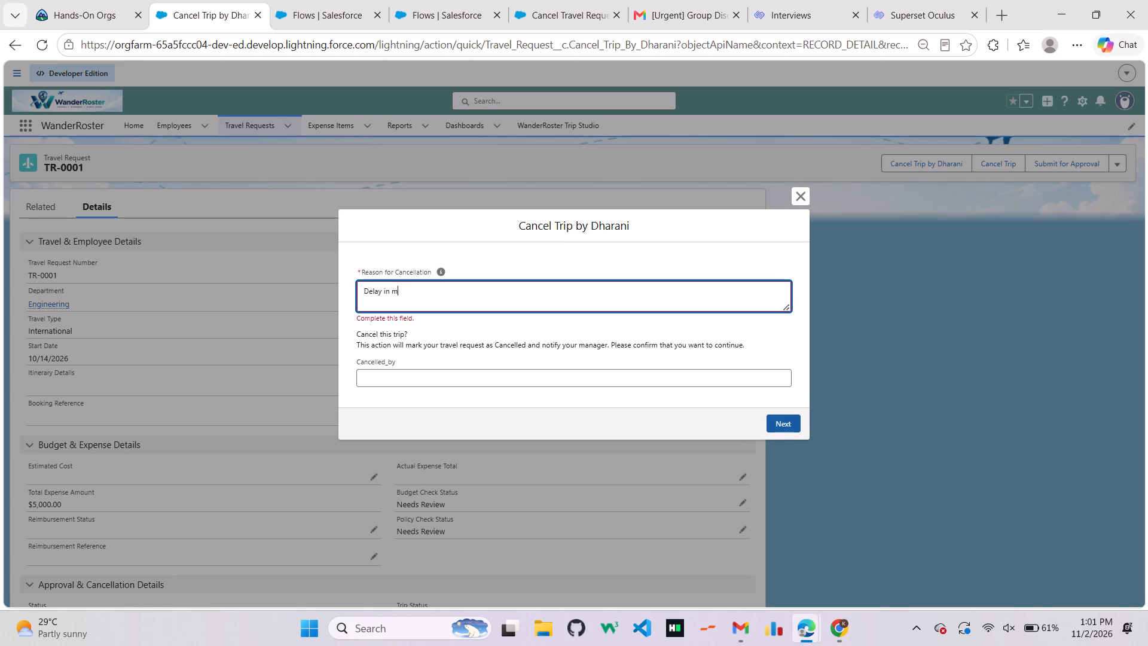
pyautogui.press('BackSpace')
pyautogui.write('et')
pyautogui.click(439, 378)
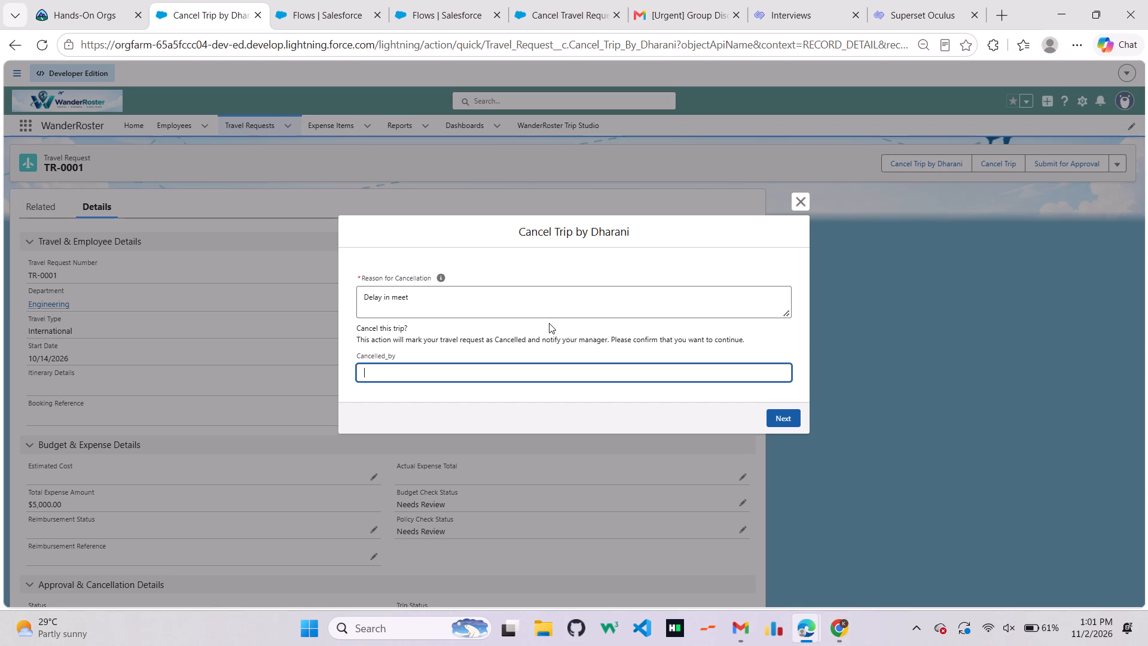
pyautogui.click(478, 376)
pyautogui.click(804, 204)
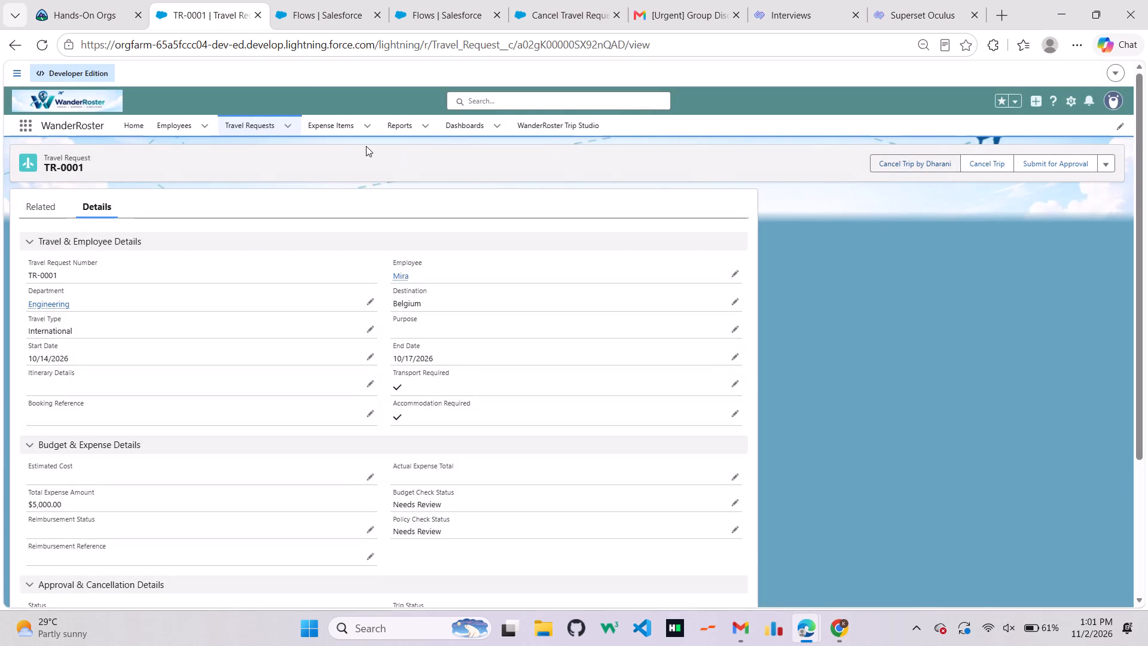
# Find the Travel Request object in Object Manager and open its Fields & Relationships.
pyautogui.click(346, 0)
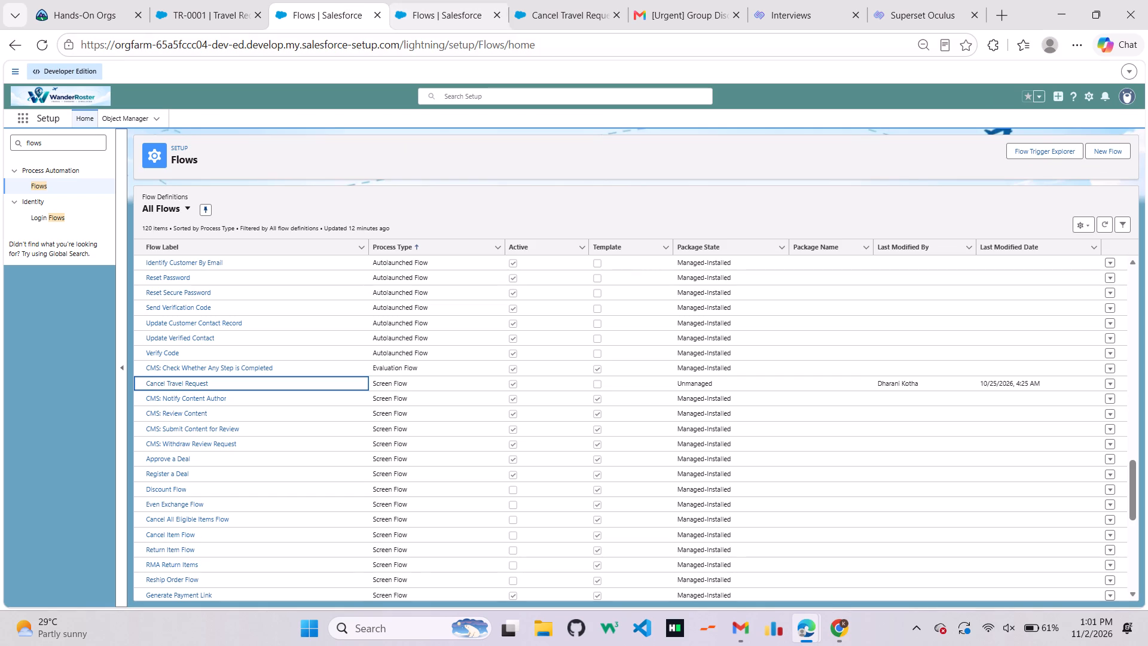
pyautogui.click(172, 26)
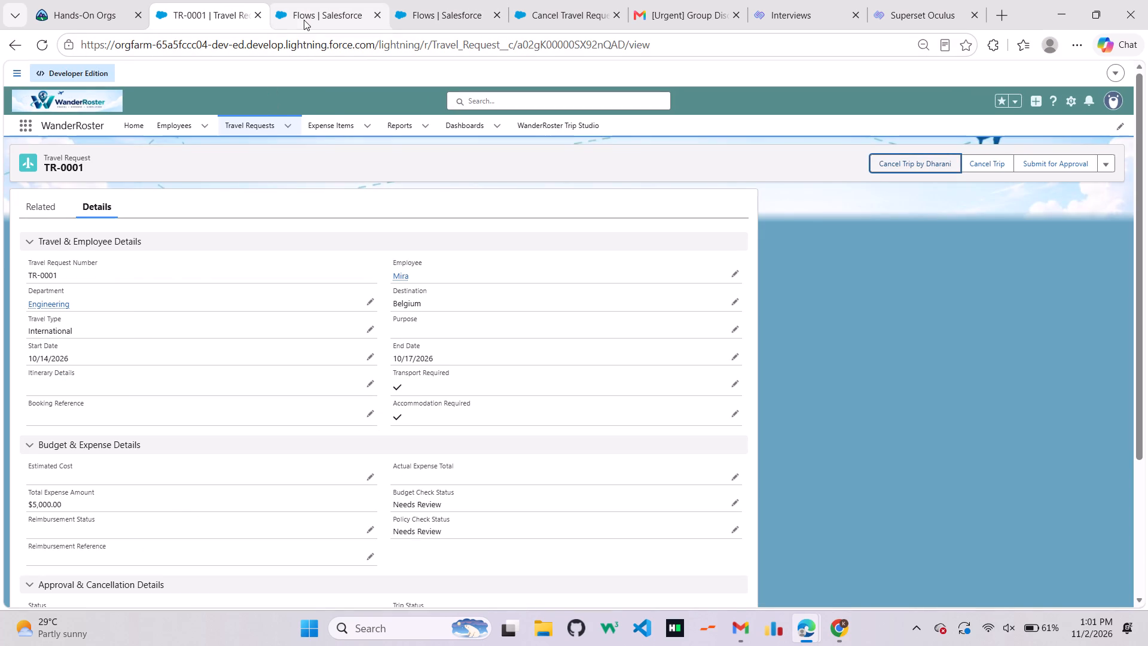
pyautogui.click(448, 12)
pyautogui.click(448, 12)
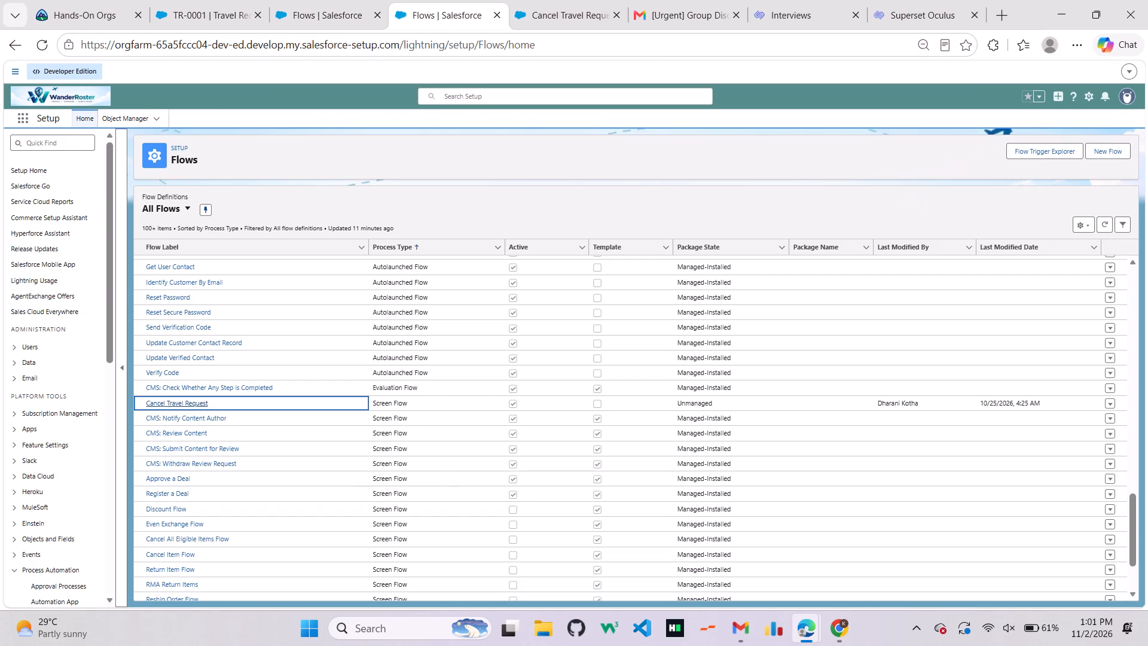
pyautogui.click(127, 109)
pyautogui.click(135, 121)
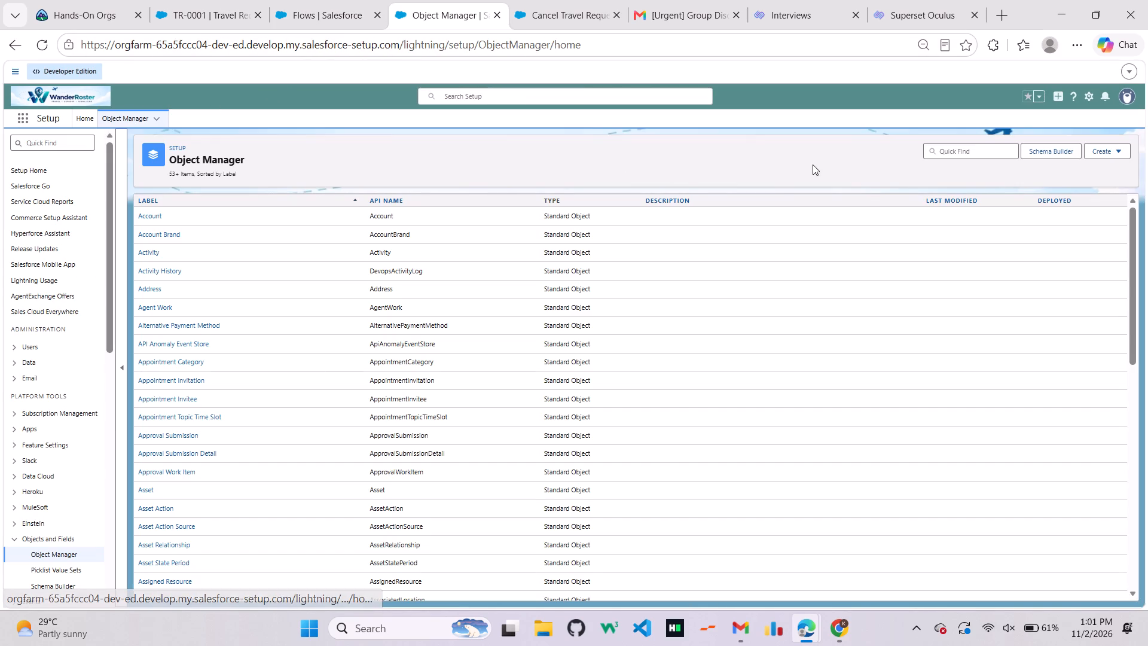
pyautogui.click(961, 153)
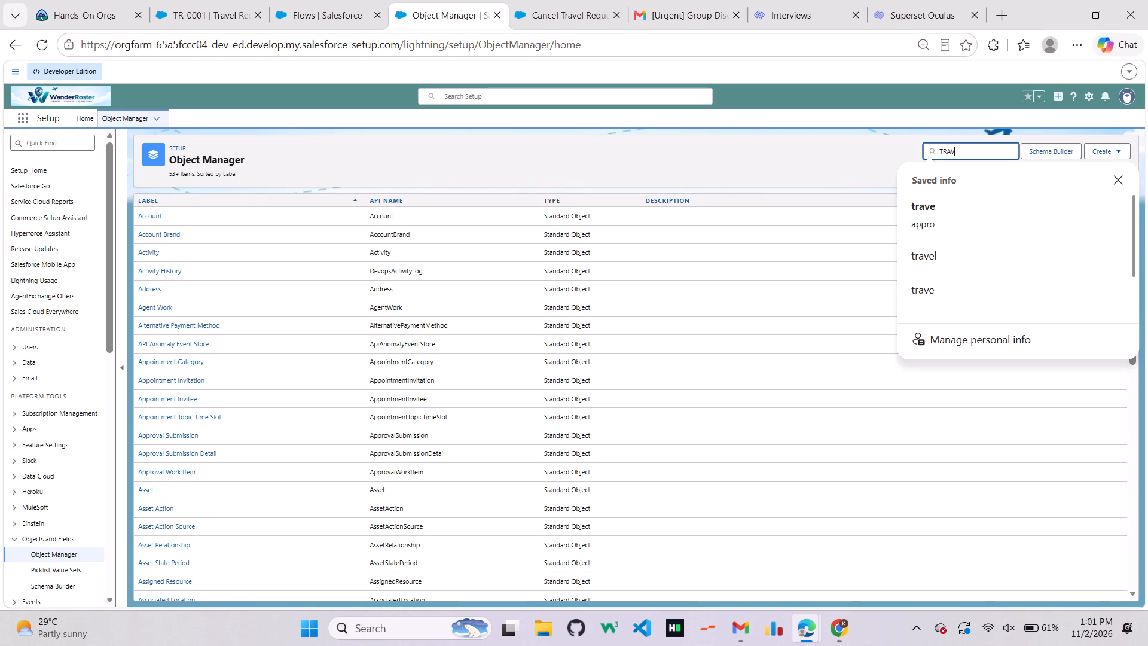
pyautogui.press('e')
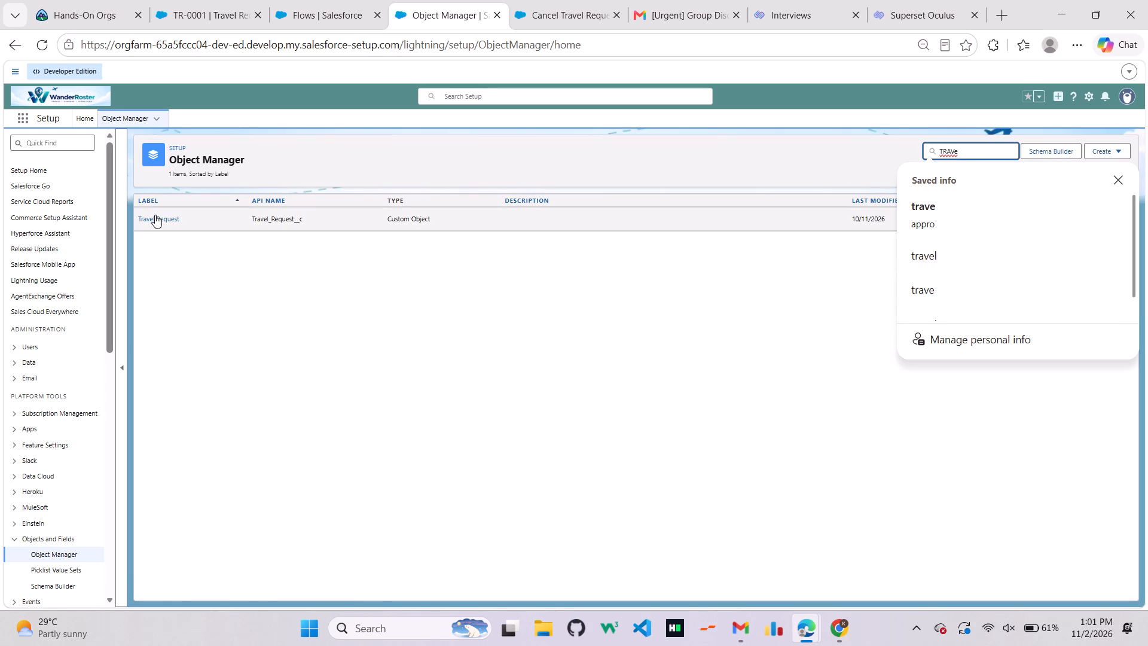
pyautogui.click(155, 217)
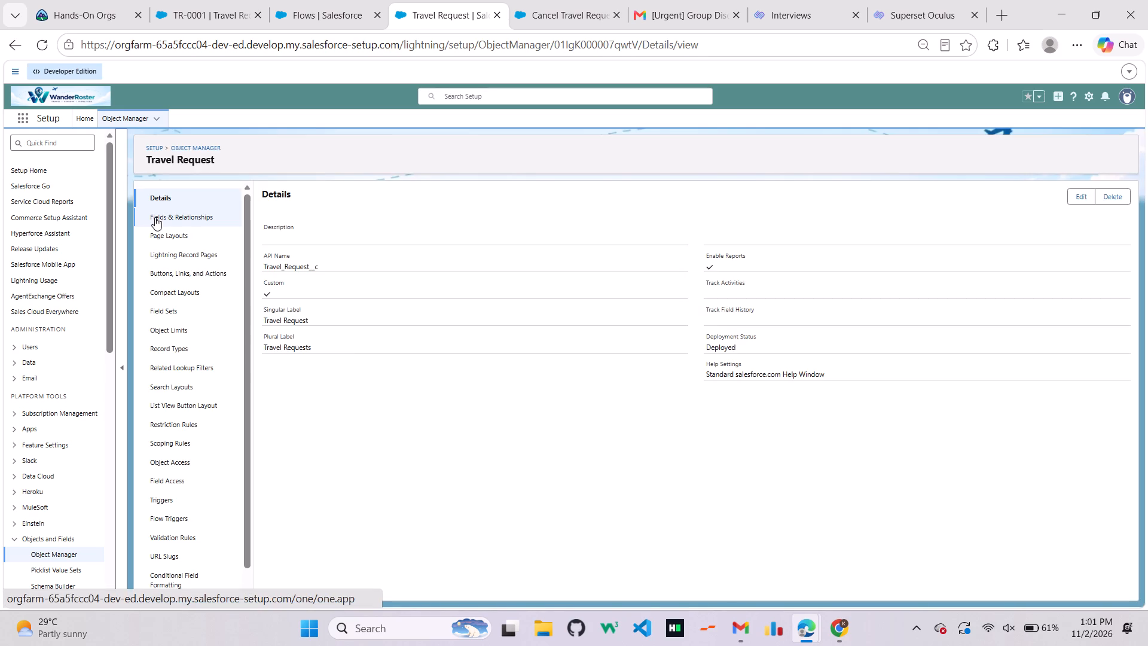
pyautogui.click(187, 223)
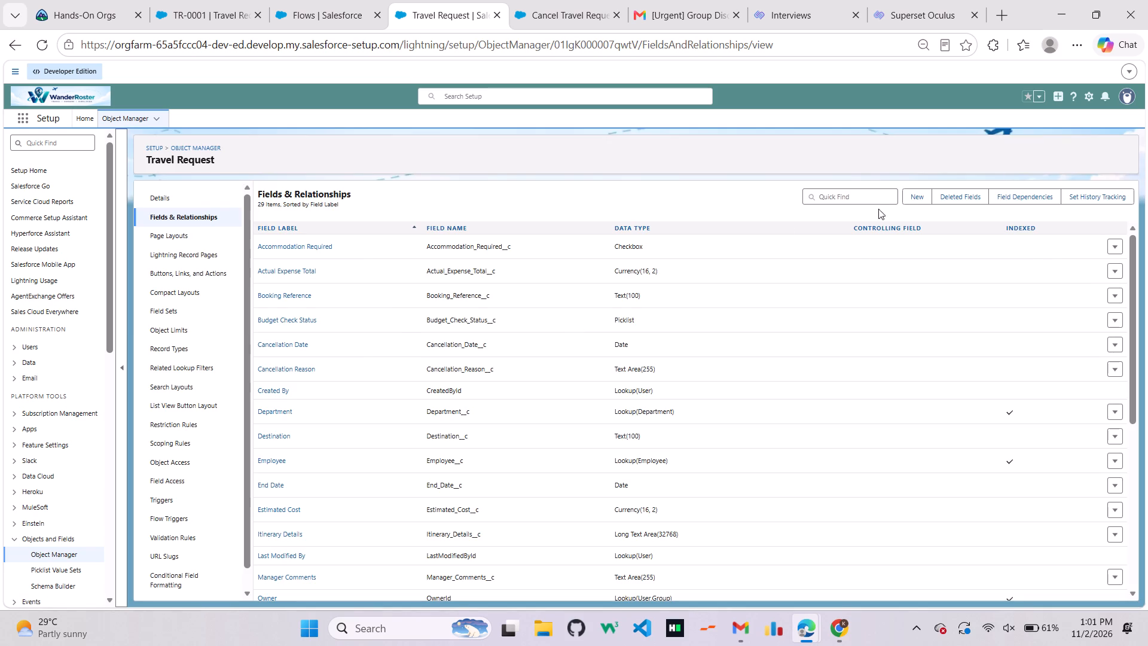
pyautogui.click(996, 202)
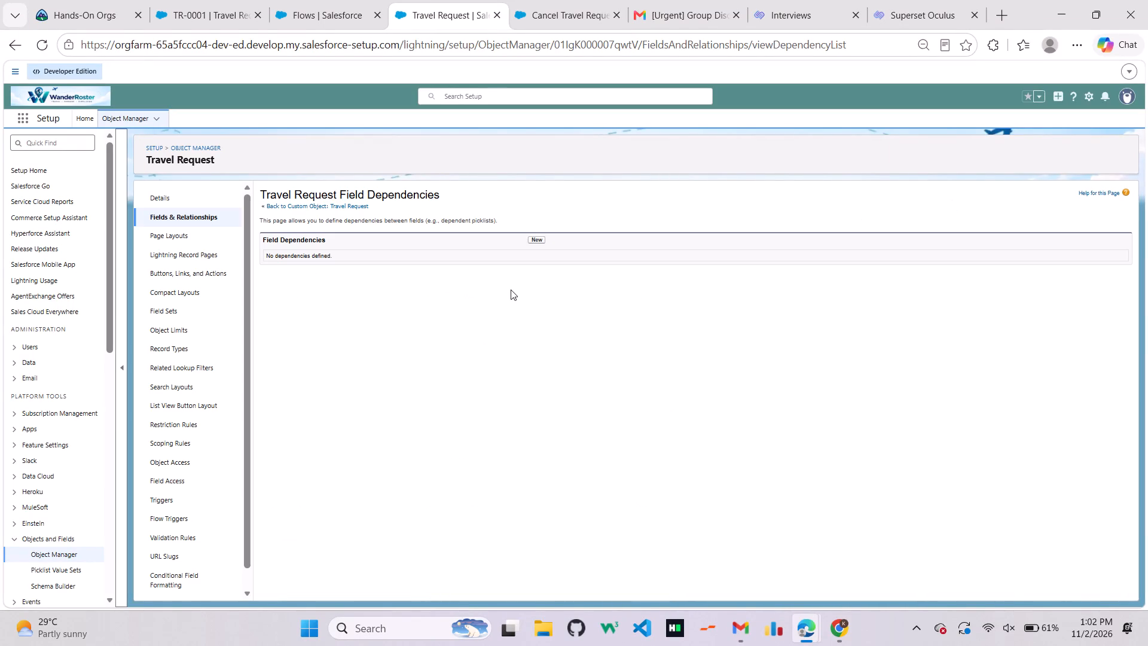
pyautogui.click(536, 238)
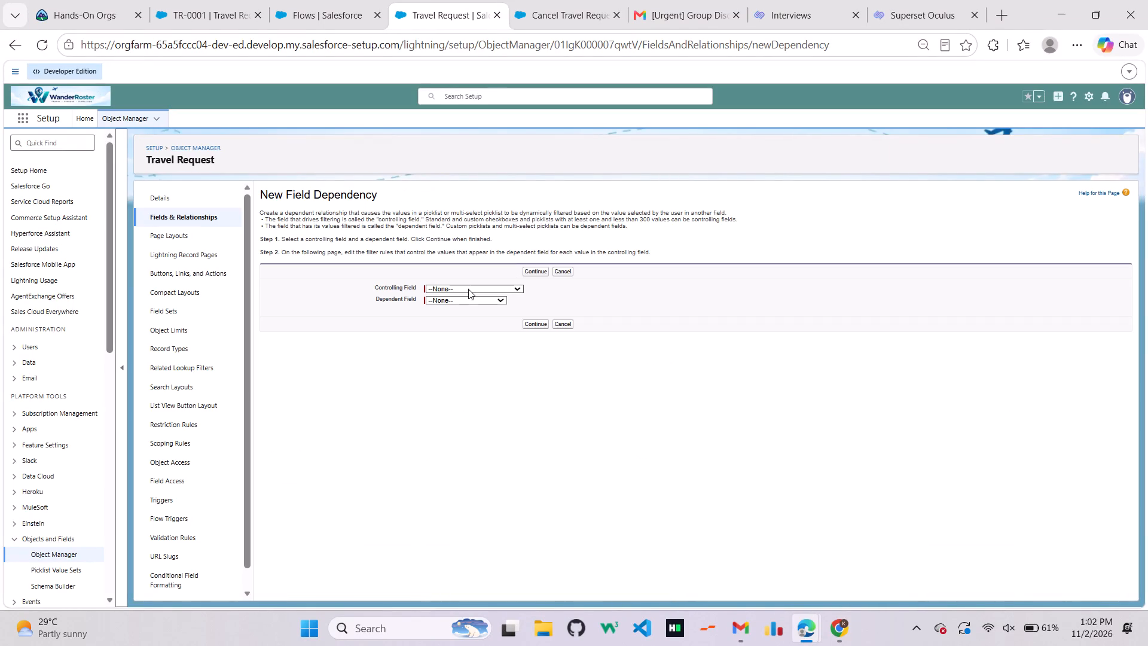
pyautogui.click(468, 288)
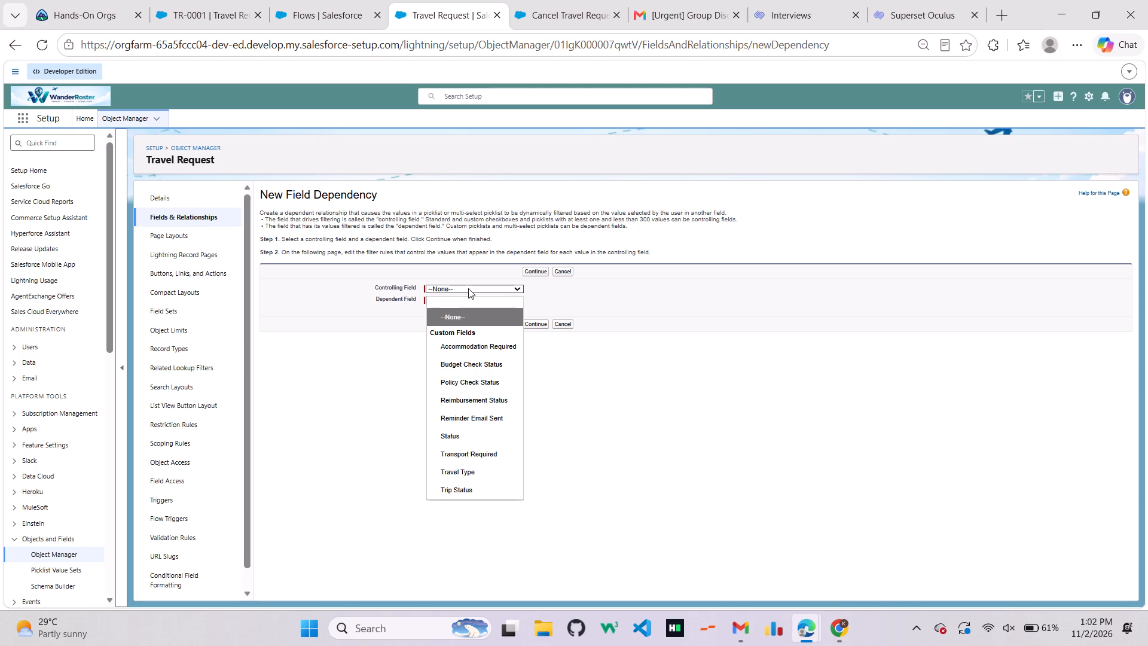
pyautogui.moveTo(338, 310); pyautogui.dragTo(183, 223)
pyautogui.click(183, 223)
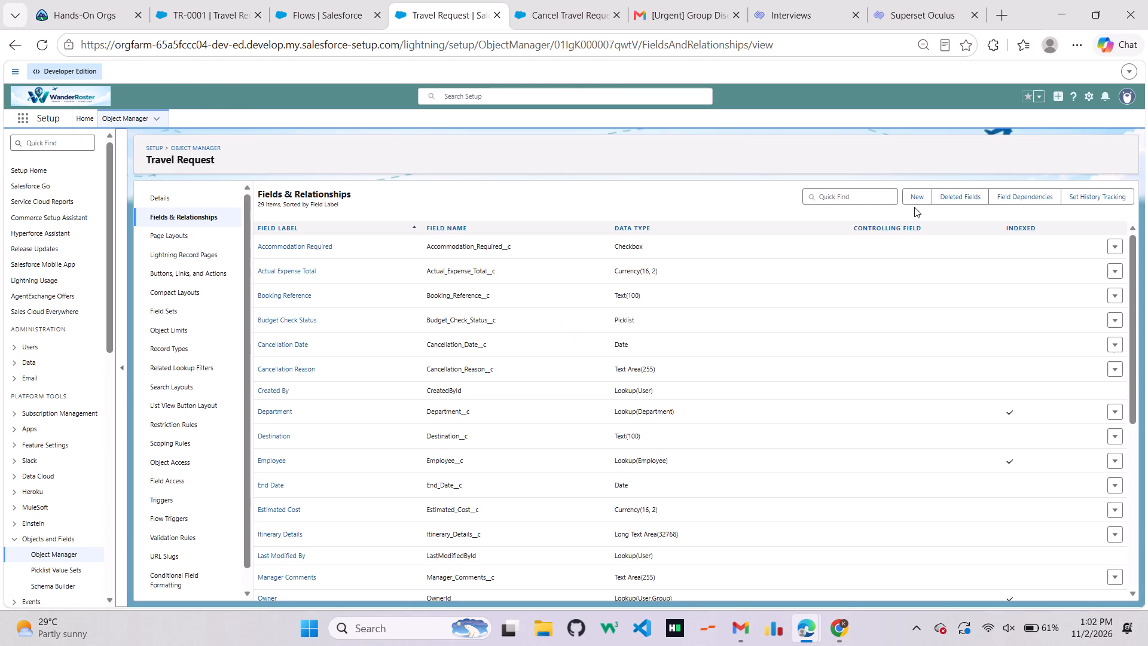
# Start a new custom field on the Travel Request object with the Text data type and continue to its details.
pyautogui.click(914, 196)
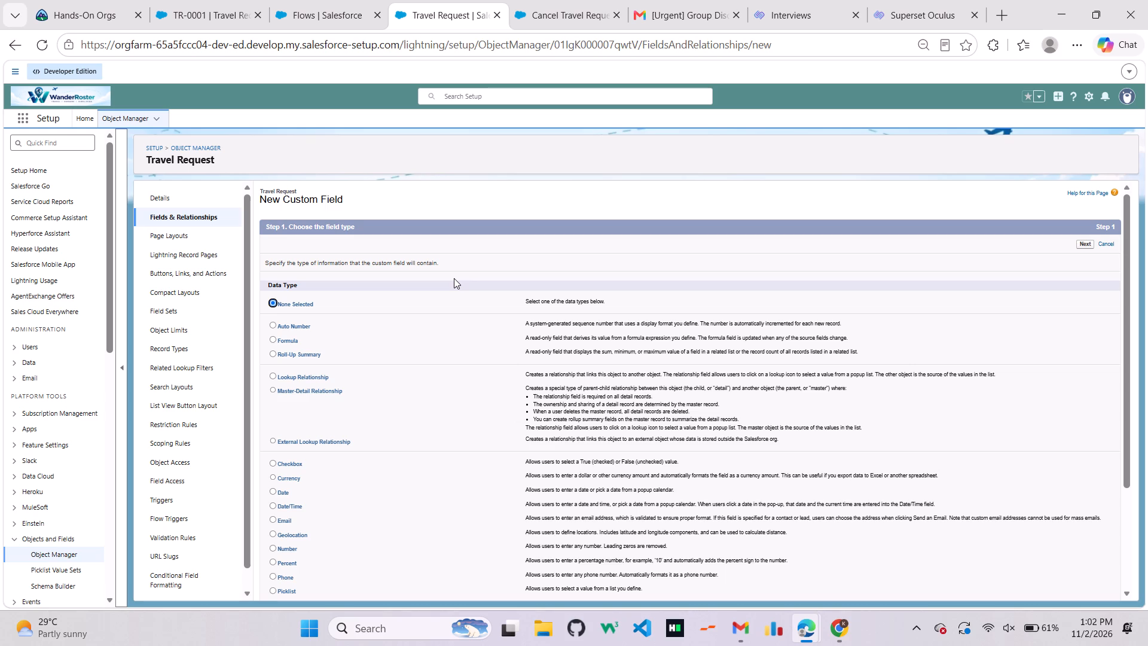
pyautogui.scroll(-6, 454, 278)
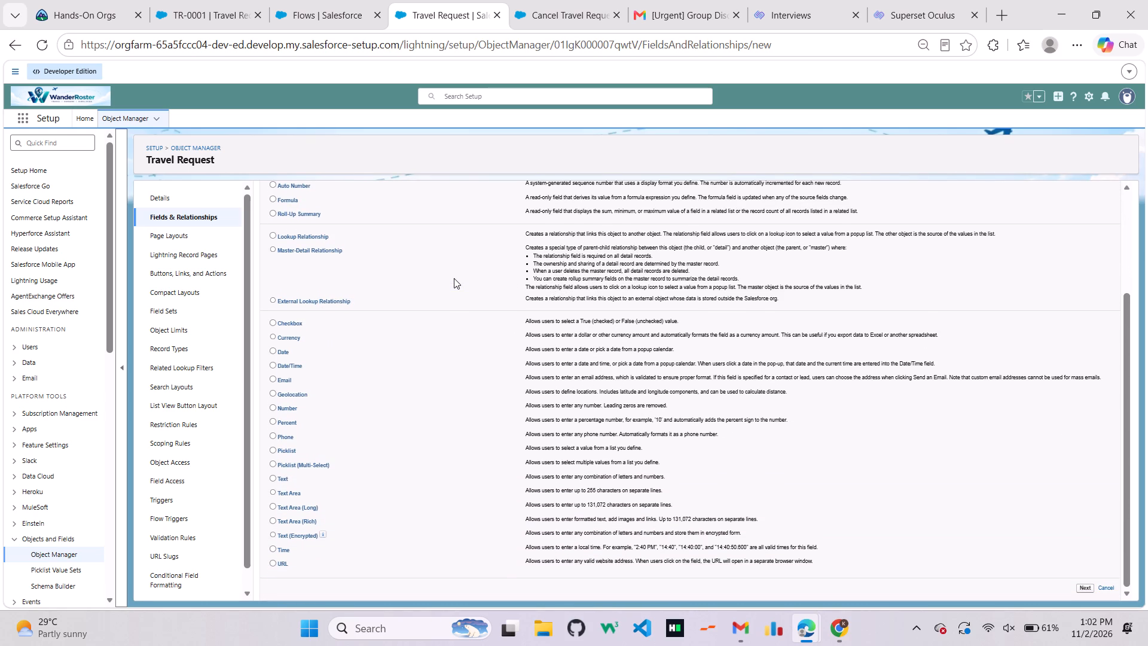
pyautogui.scroll(-4, 454, 278)
pyautogui.click(271, 477)
pyautogui.click(1086, 589)
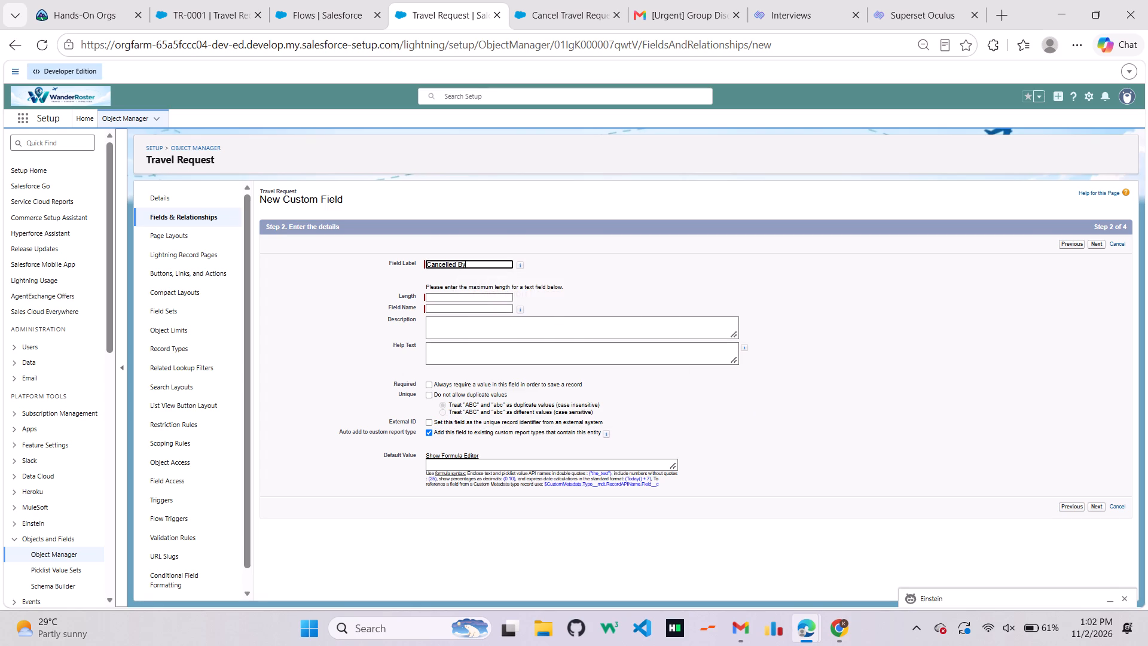
# Set the Cancelled By field's length to 100, continue to field-level security, and review the profile access list.
pyautogui.click(445, 297)
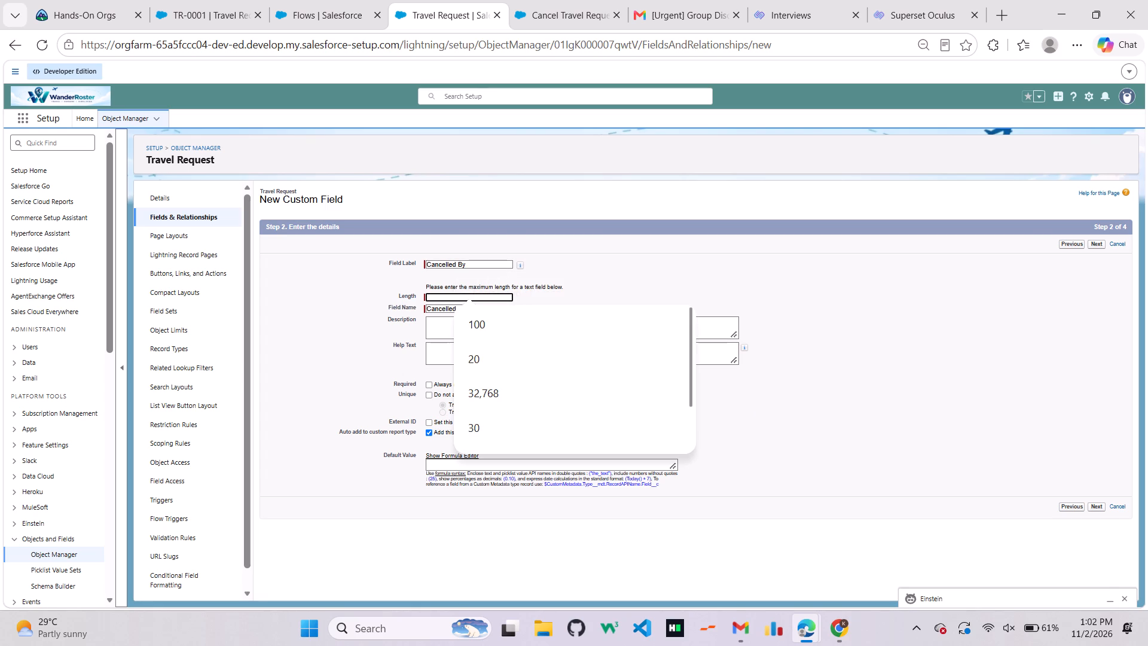
pyautogui.write('100')
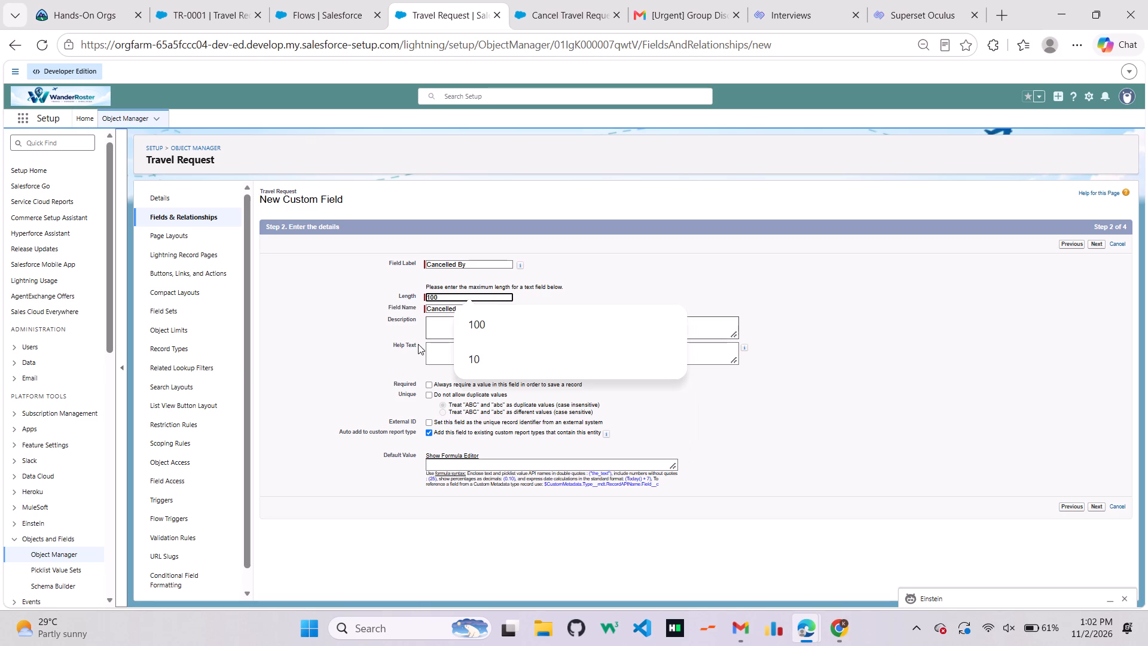
pyautogui.click(418, 344)
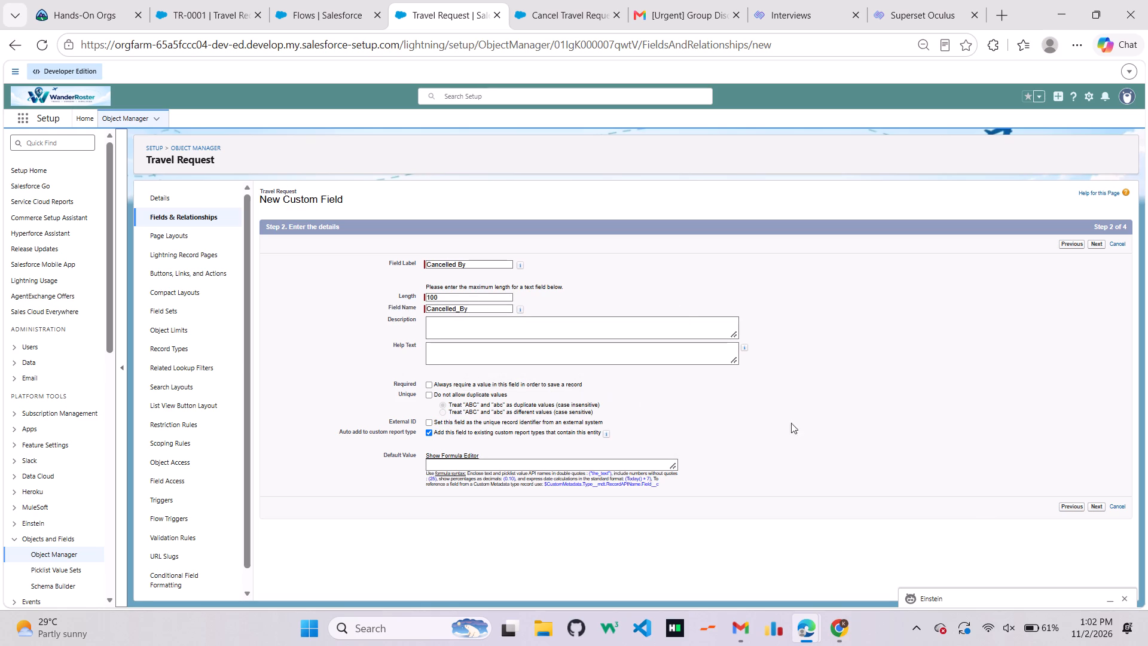
pyautogui.click(1094, 508)
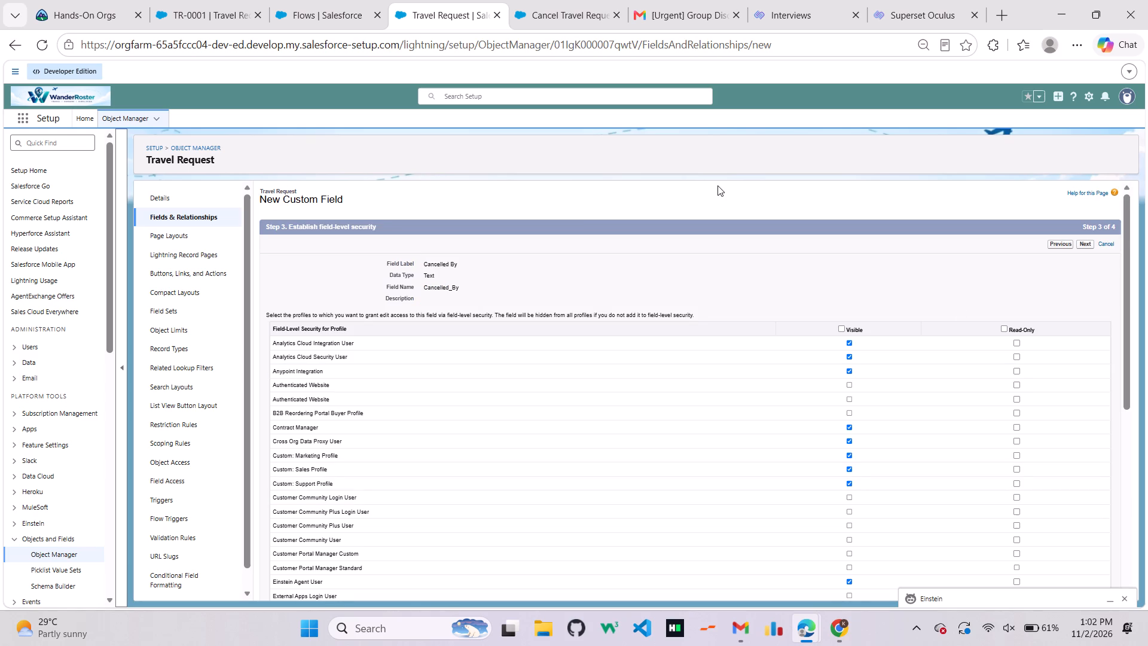
pyautogui.scroll(-4, 514, 244)
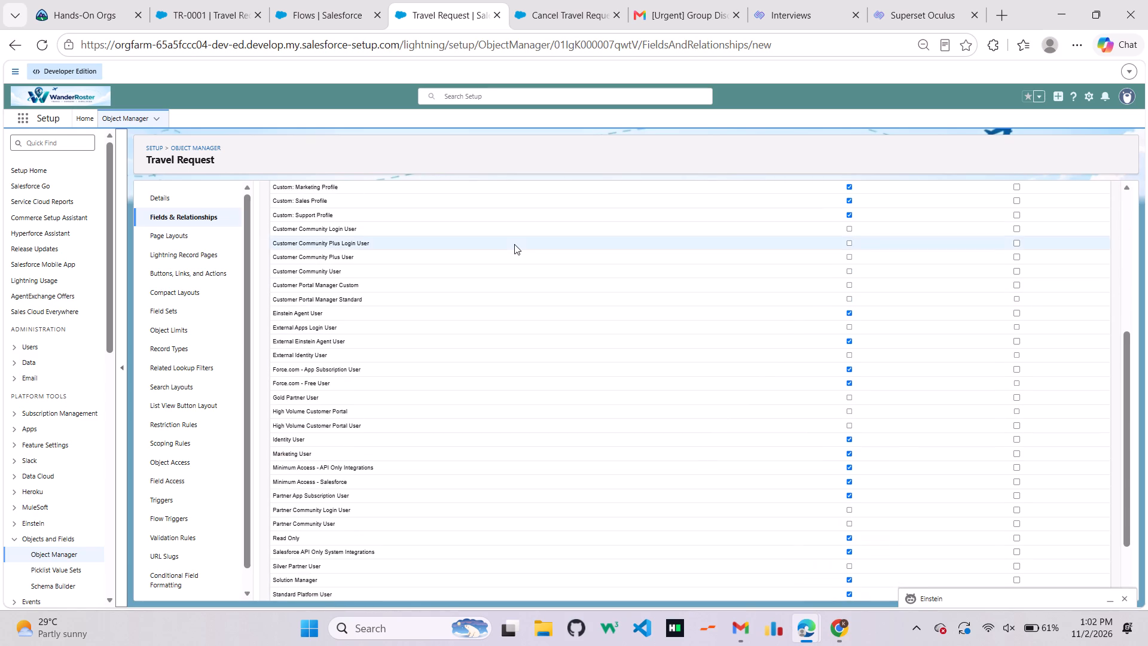
pyautogui.scroll(5, 514, 244)
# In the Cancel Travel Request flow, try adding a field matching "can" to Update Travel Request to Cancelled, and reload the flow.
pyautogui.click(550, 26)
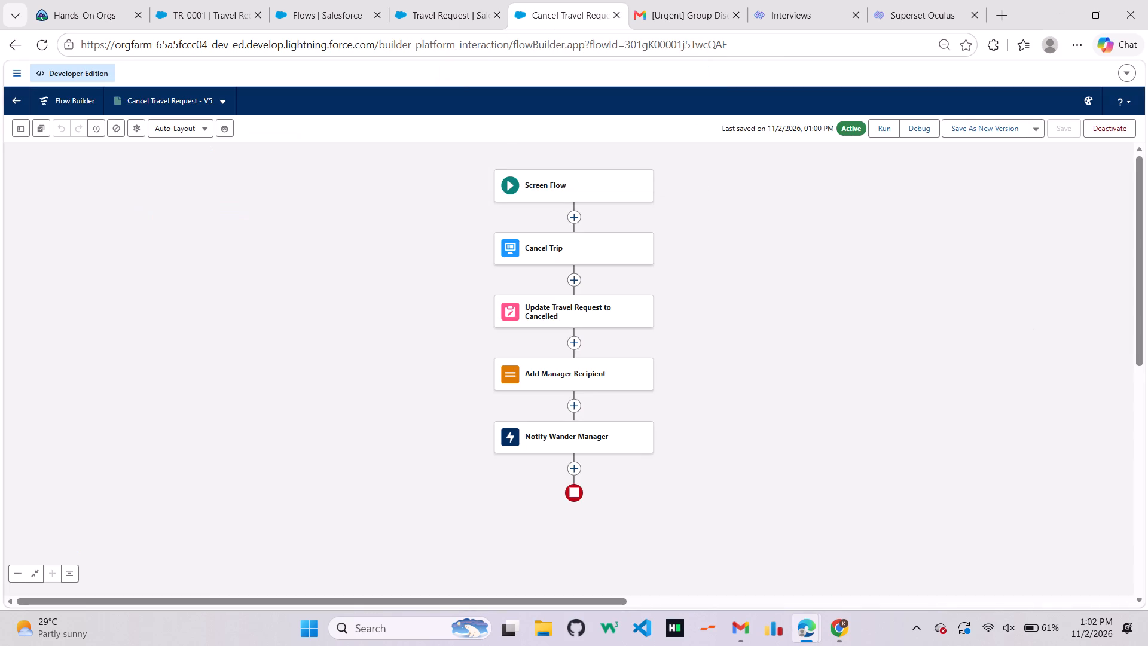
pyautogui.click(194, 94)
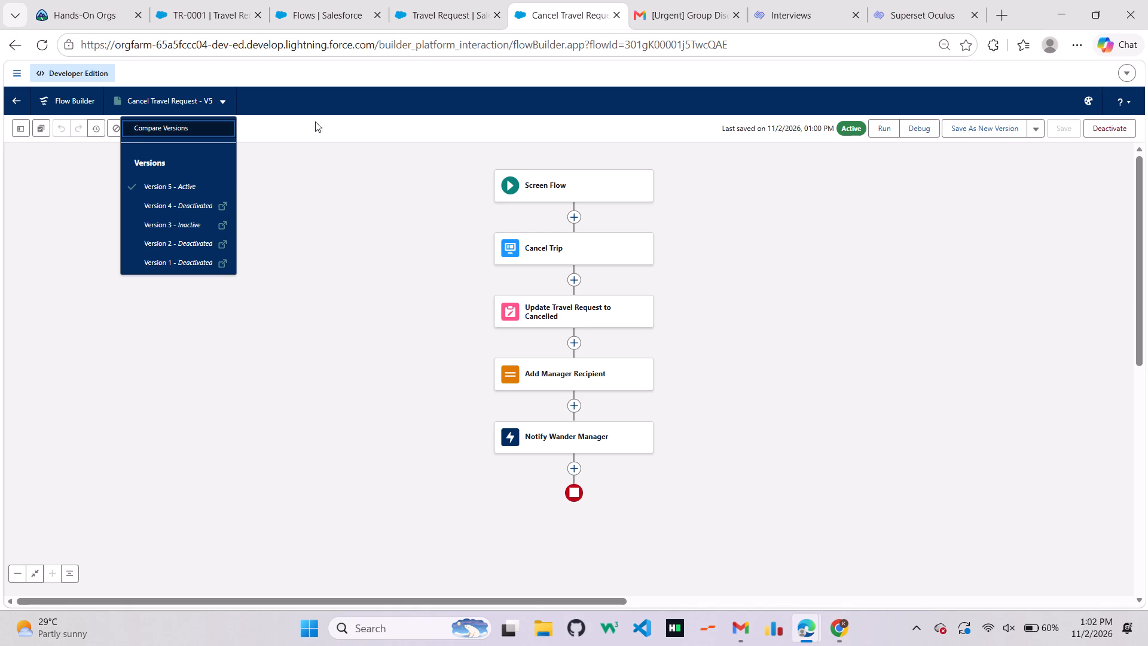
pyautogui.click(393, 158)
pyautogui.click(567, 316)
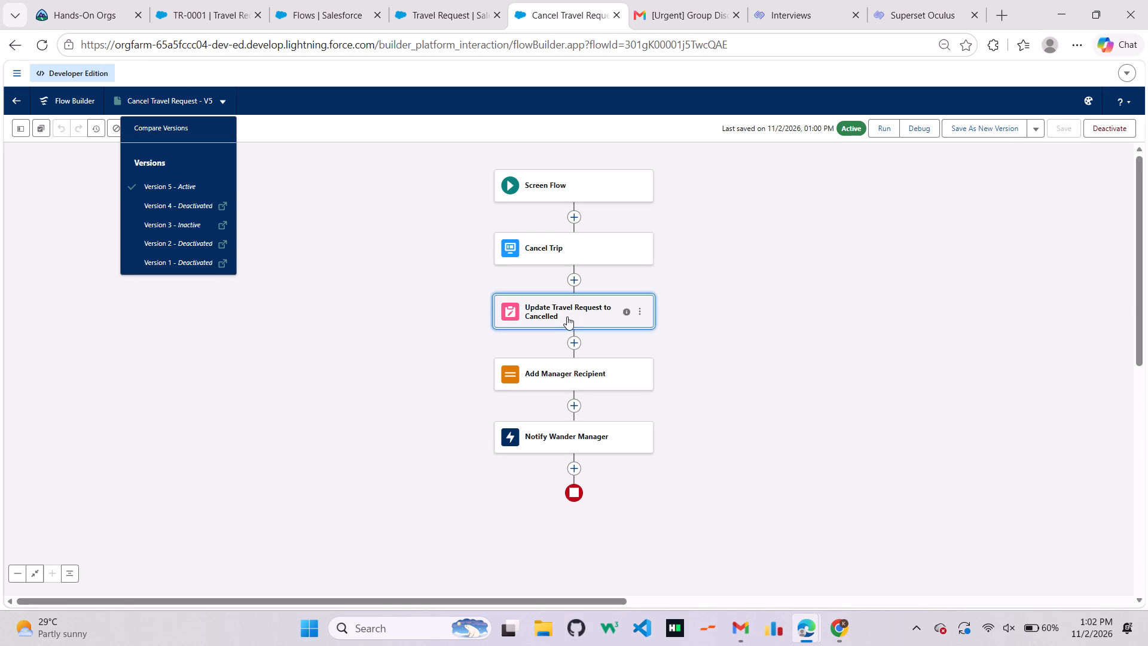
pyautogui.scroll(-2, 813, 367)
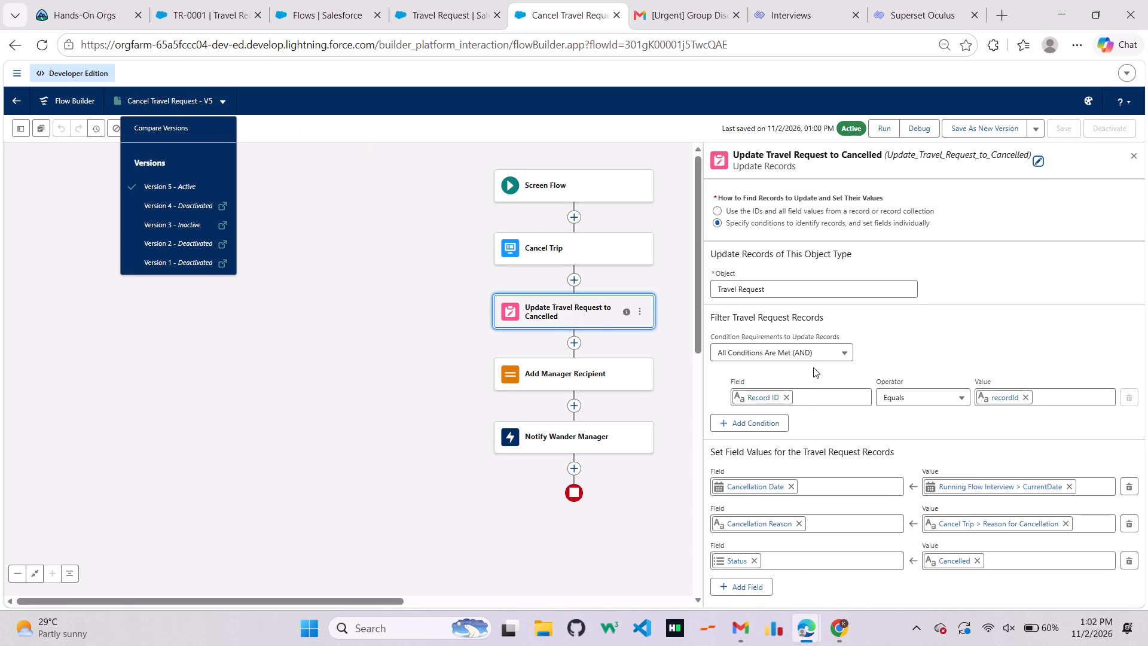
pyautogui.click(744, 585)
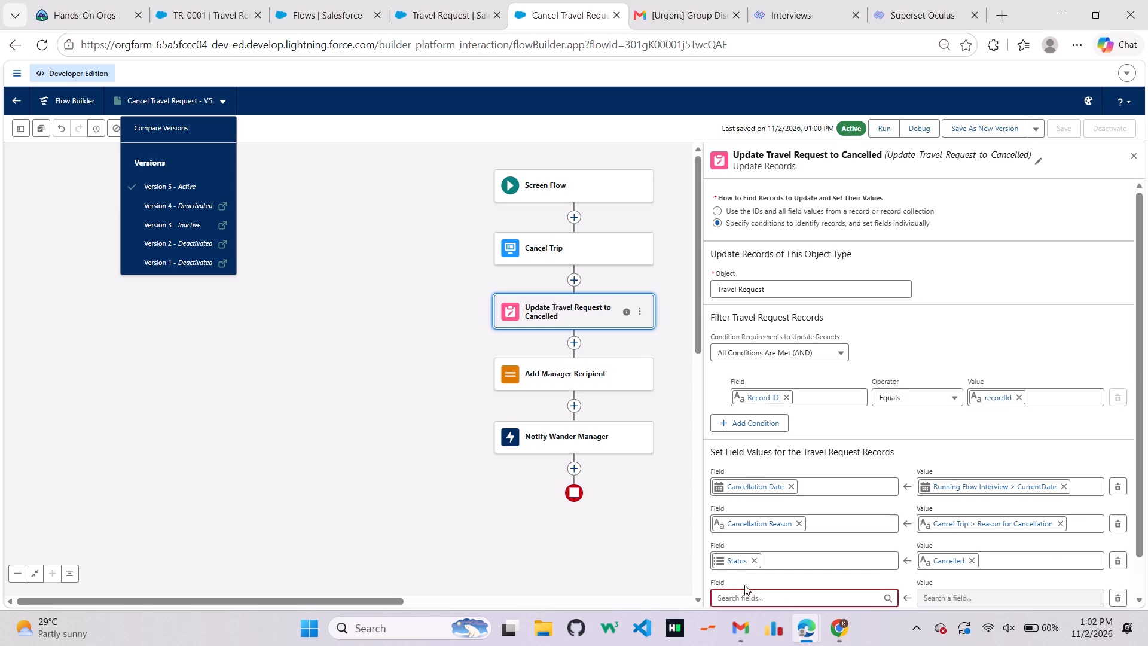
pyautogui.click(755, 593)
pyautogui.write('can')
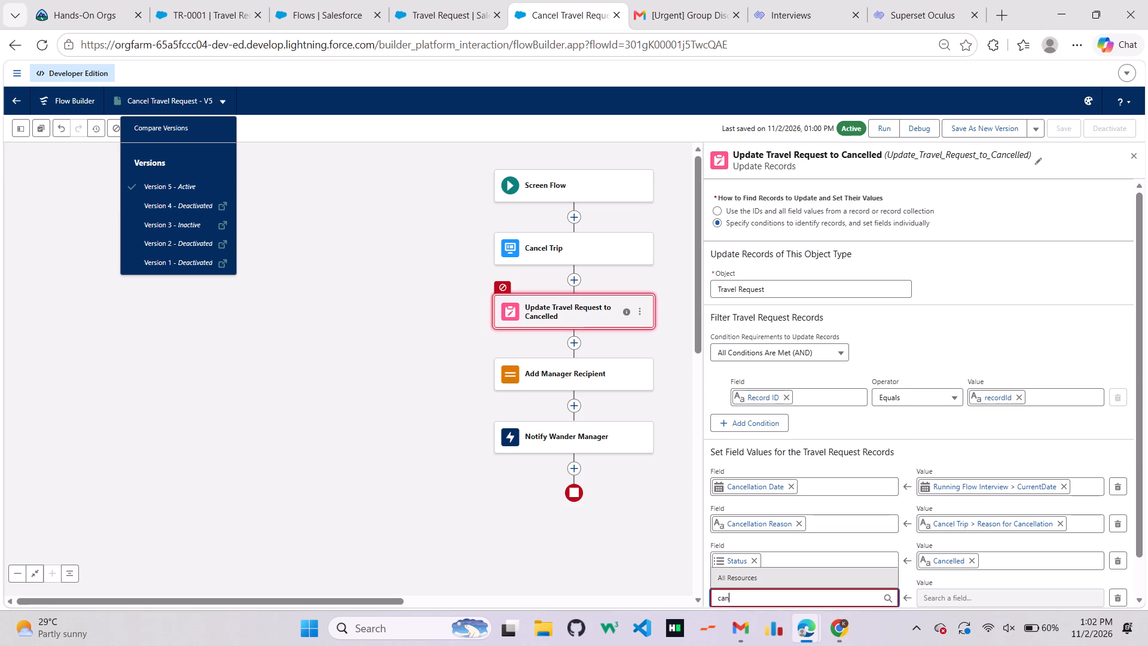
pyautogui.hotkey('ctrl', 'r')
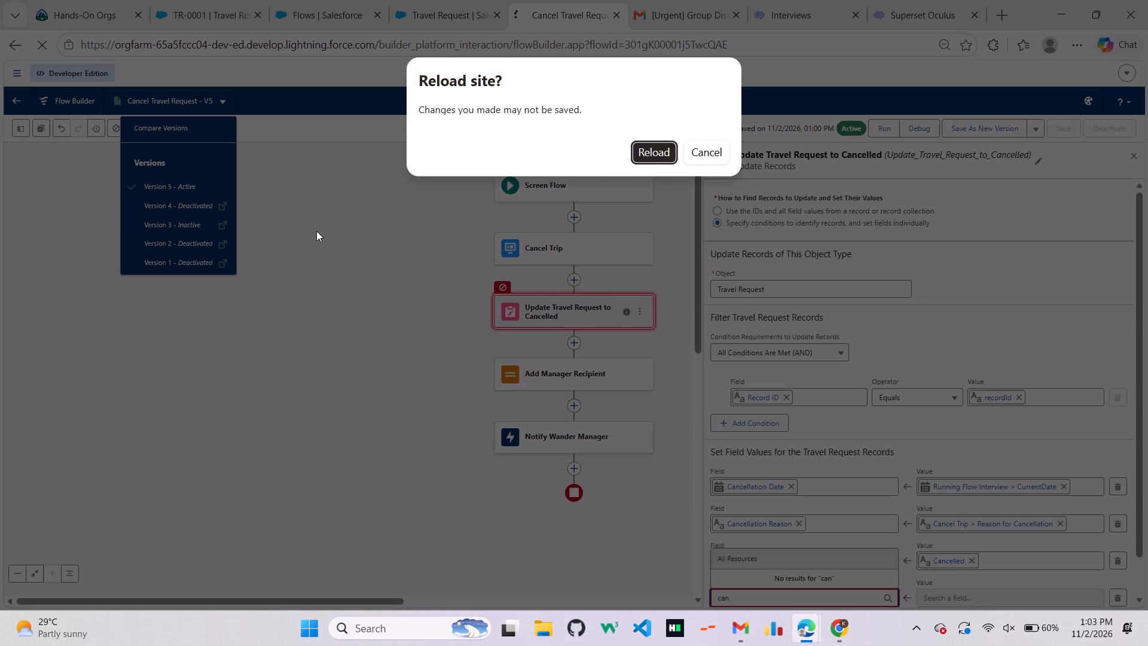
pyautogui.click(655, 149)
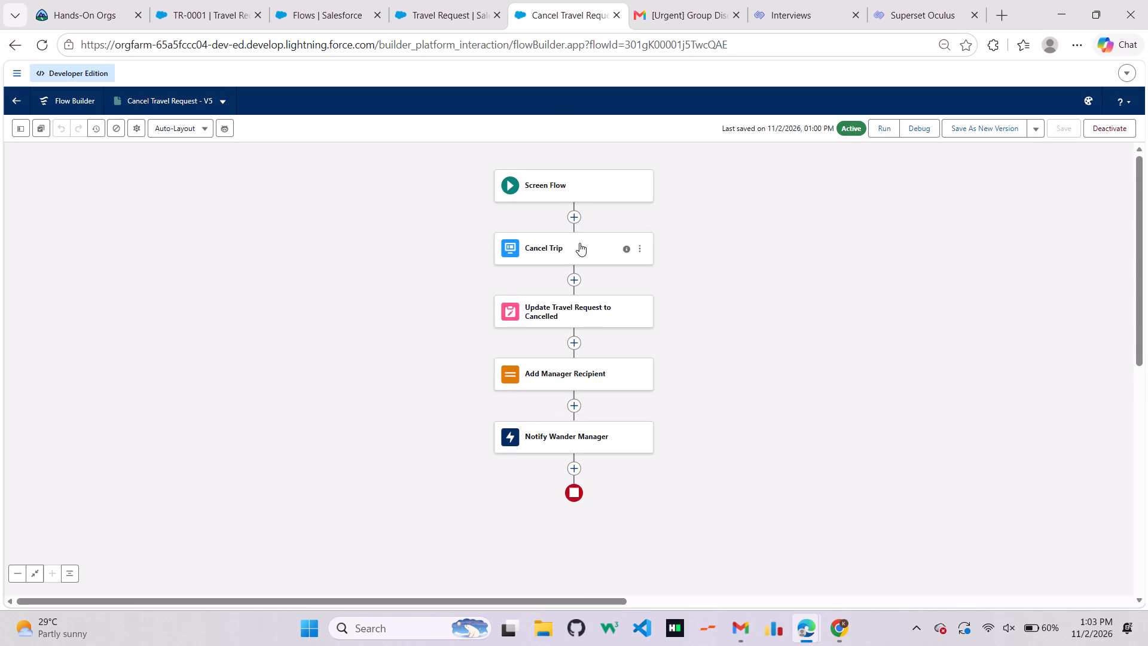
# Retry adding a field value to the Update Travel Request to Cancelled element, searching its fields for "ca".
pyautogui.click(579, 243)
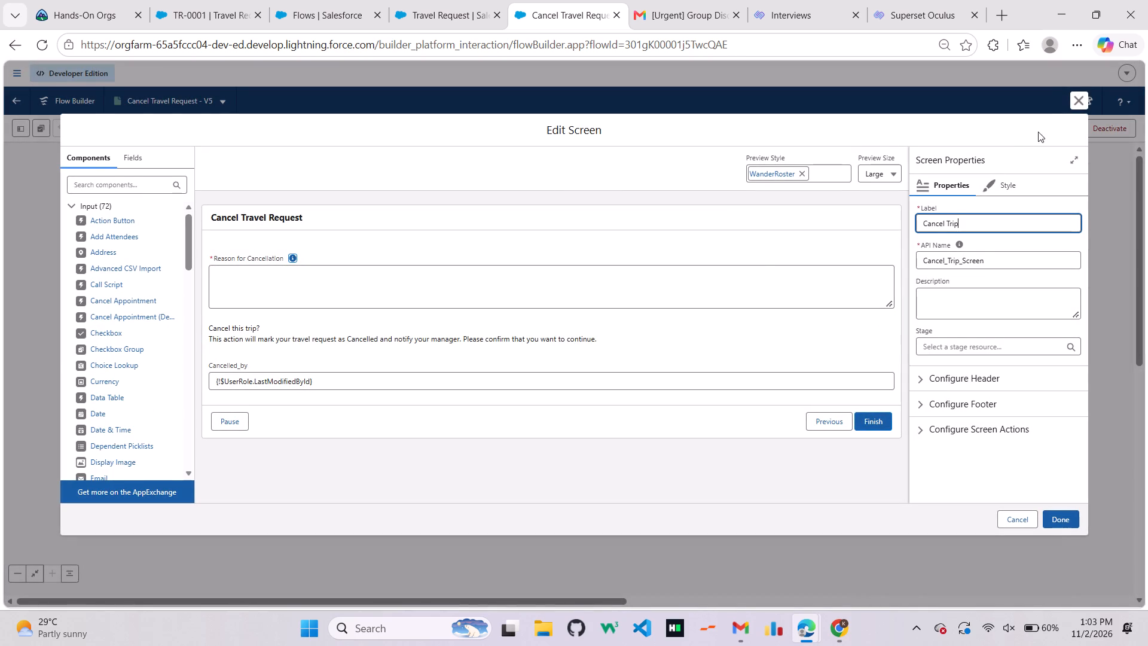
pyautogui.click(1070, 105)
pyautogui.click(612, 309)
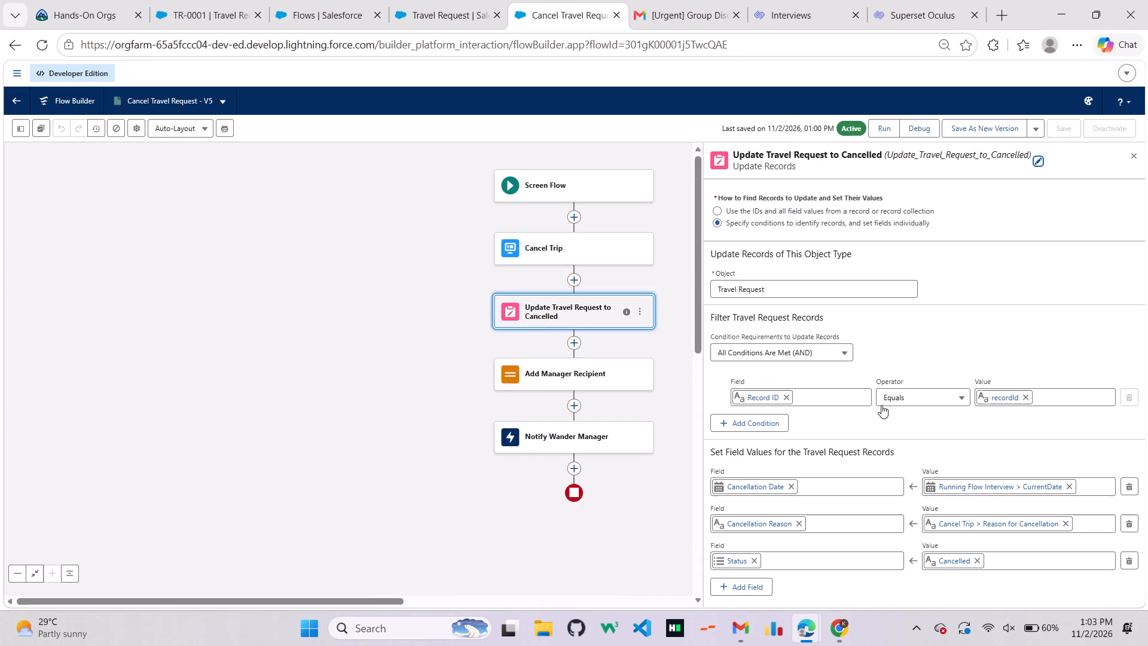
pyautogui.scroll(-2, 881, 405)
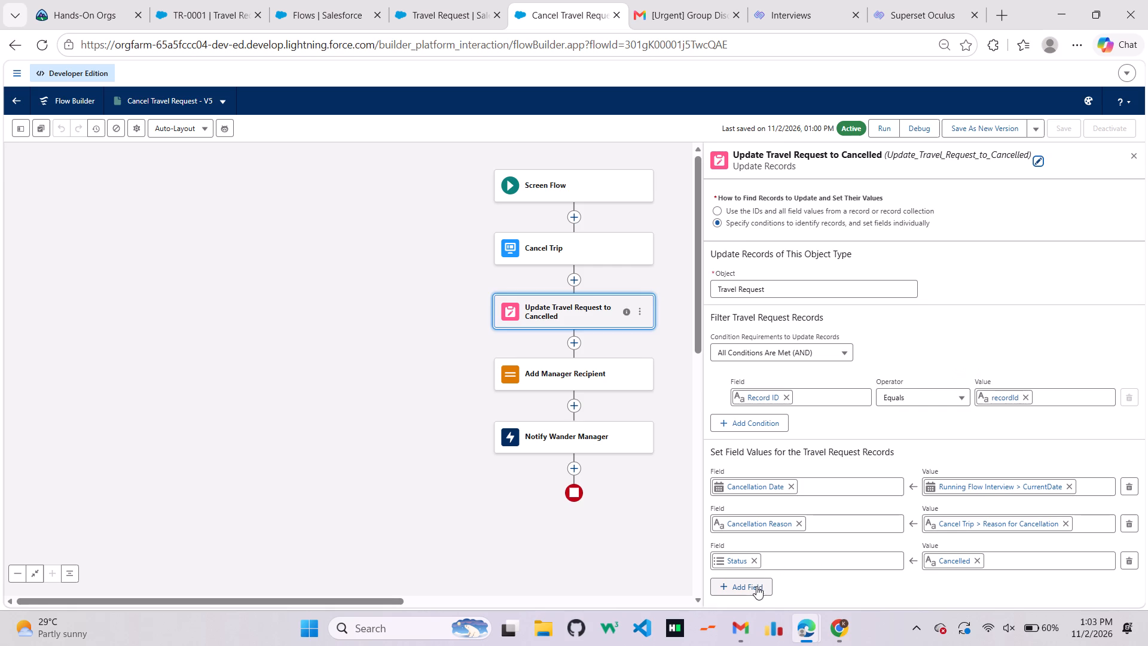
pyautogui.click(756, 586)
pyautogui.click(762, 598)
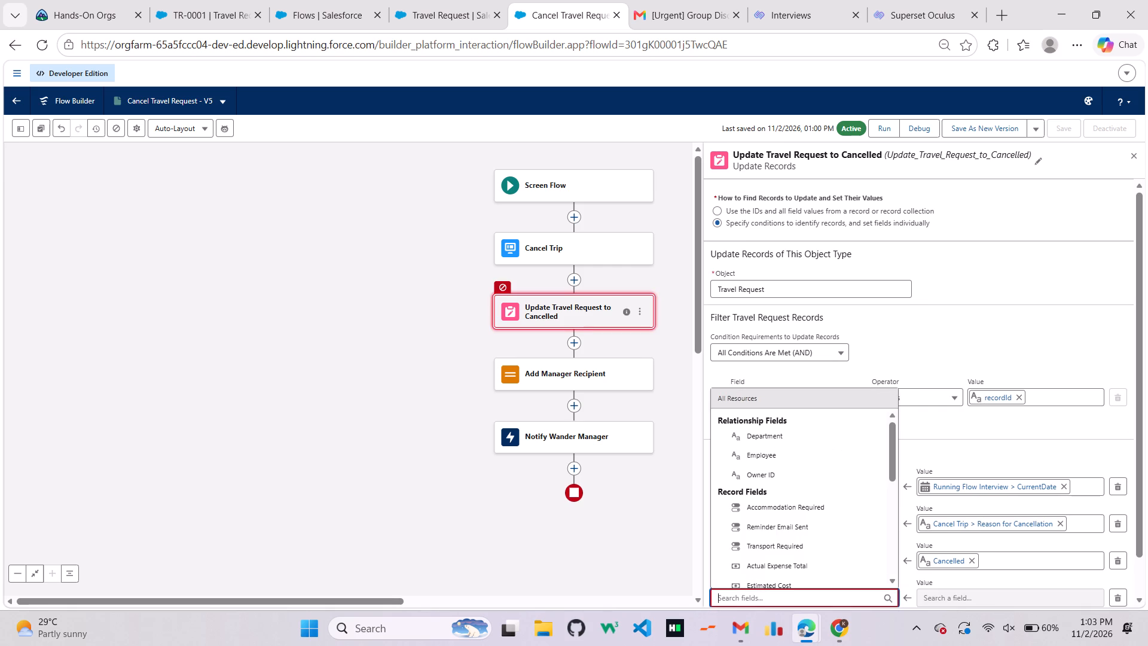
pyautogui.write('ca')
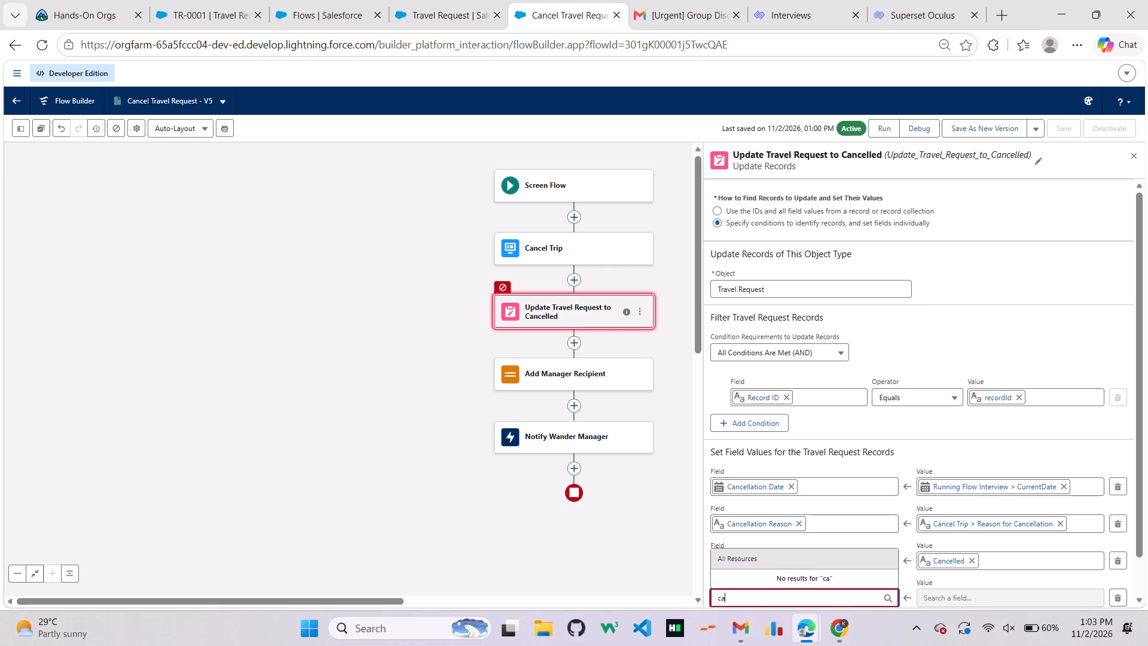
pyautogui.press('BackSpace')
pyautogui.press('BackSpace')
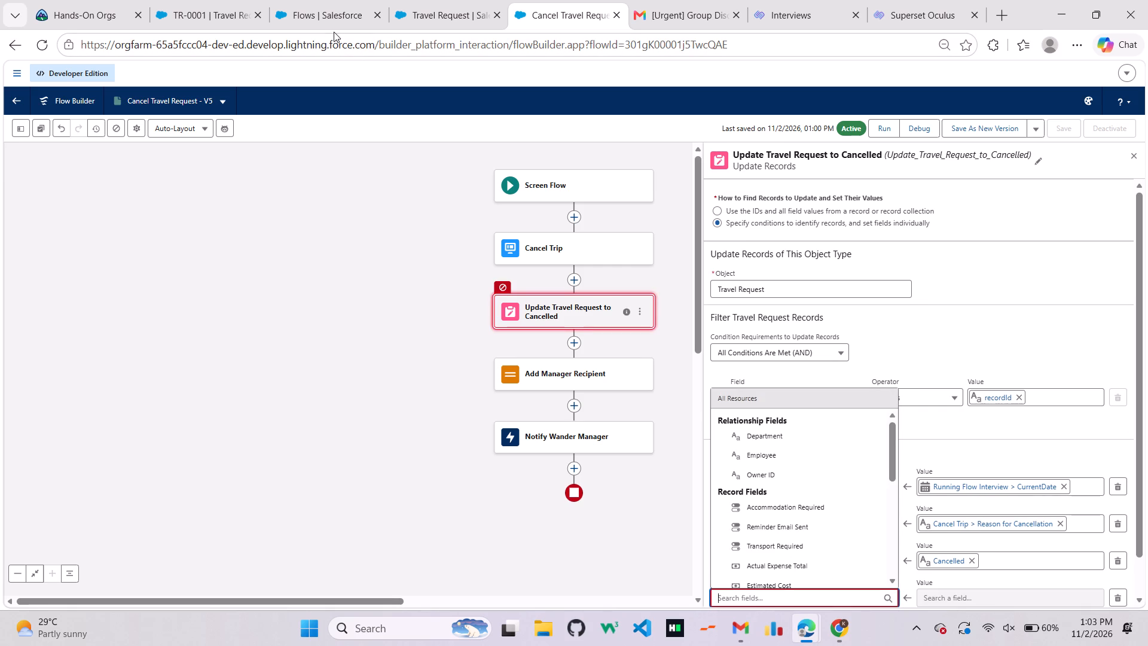
# Return to the new Cancelled By field, keep the default profile access and Travel Request Layout, and save the field.
pyautogui.click(330, 11)
pyautogui.click(423, 15)
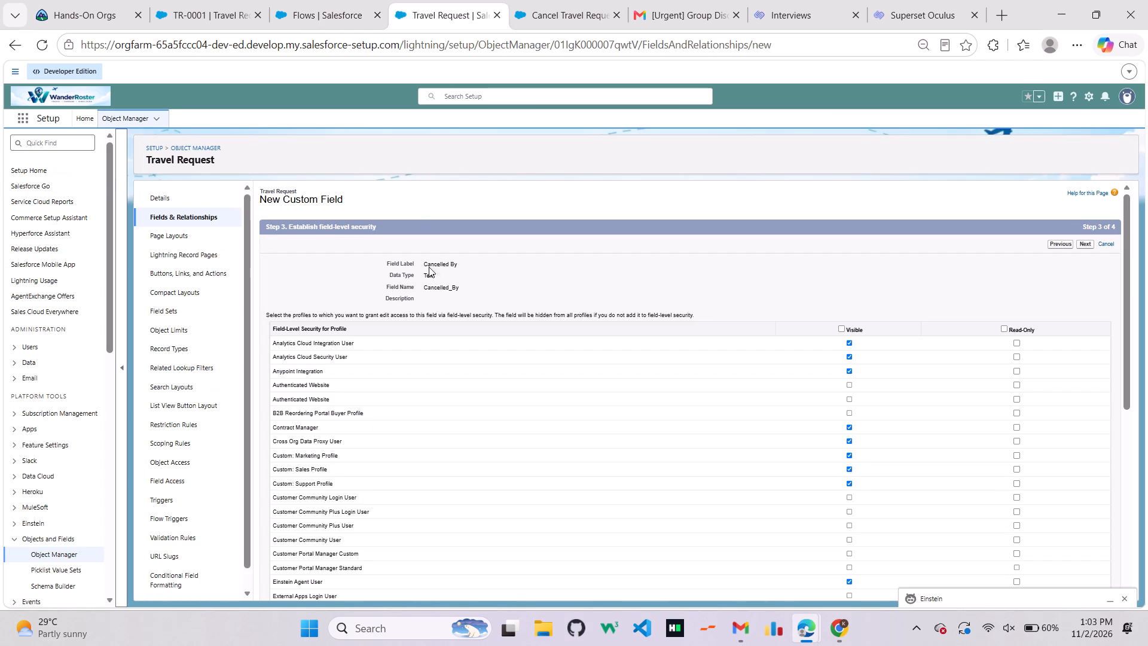
pyautogui.click(1084, 245)
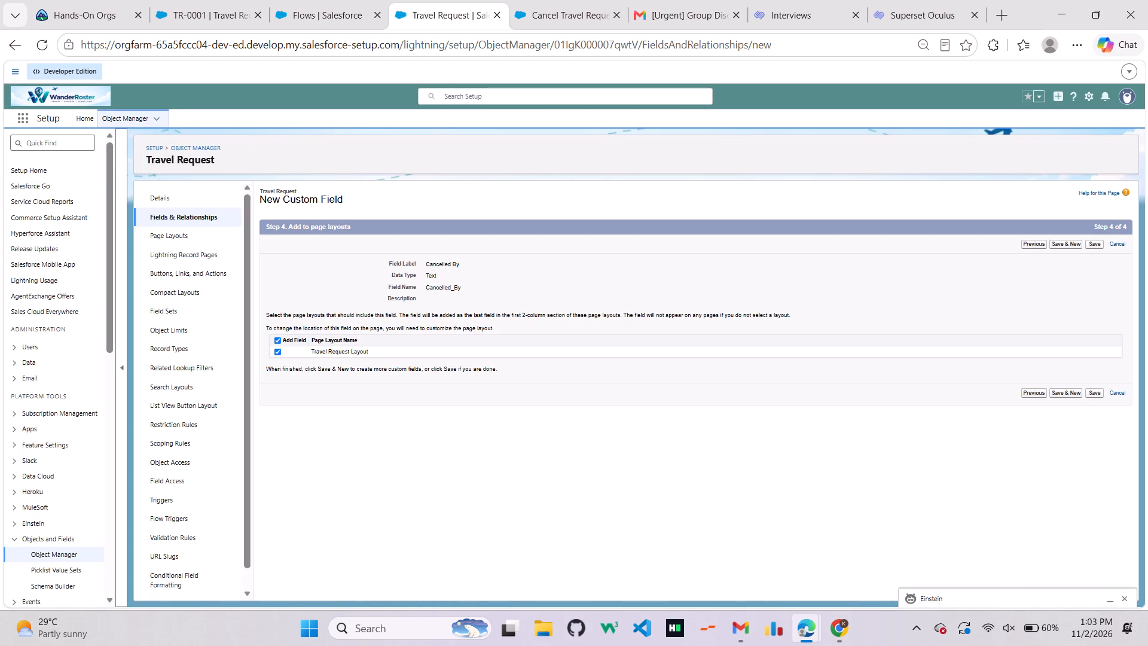
pyautogui.click(1098, 242)
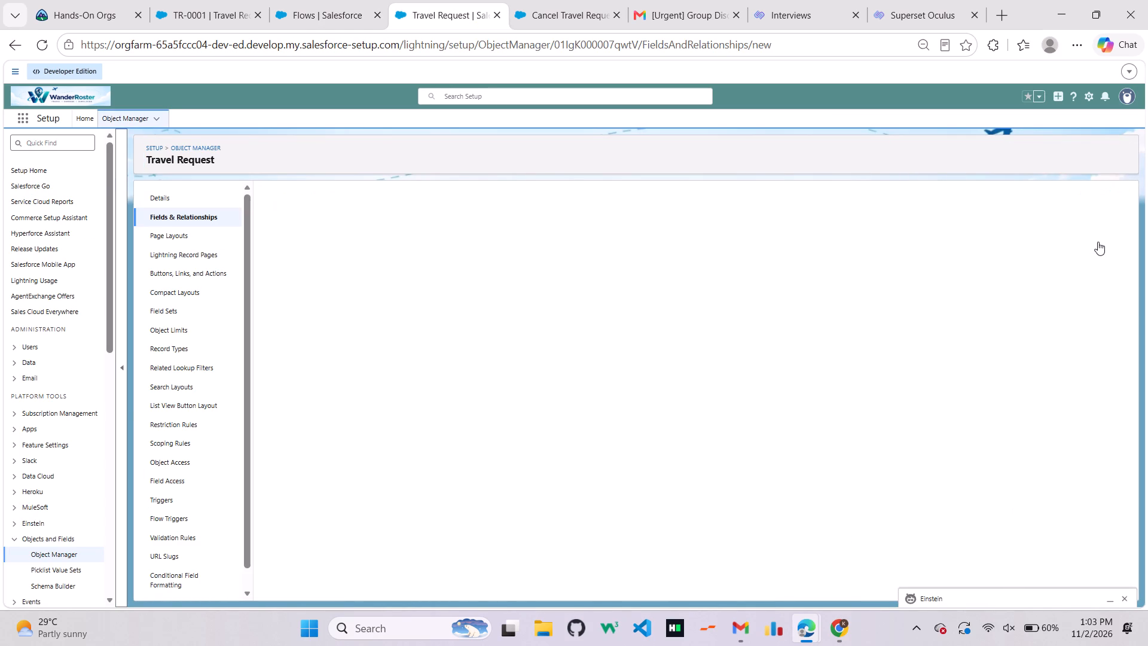
# Reload the Cancel Travel Request flow and add the Cancelled By field to the values set by Update Travel Request to Cancelled.
pyautogui.click(544, 25)
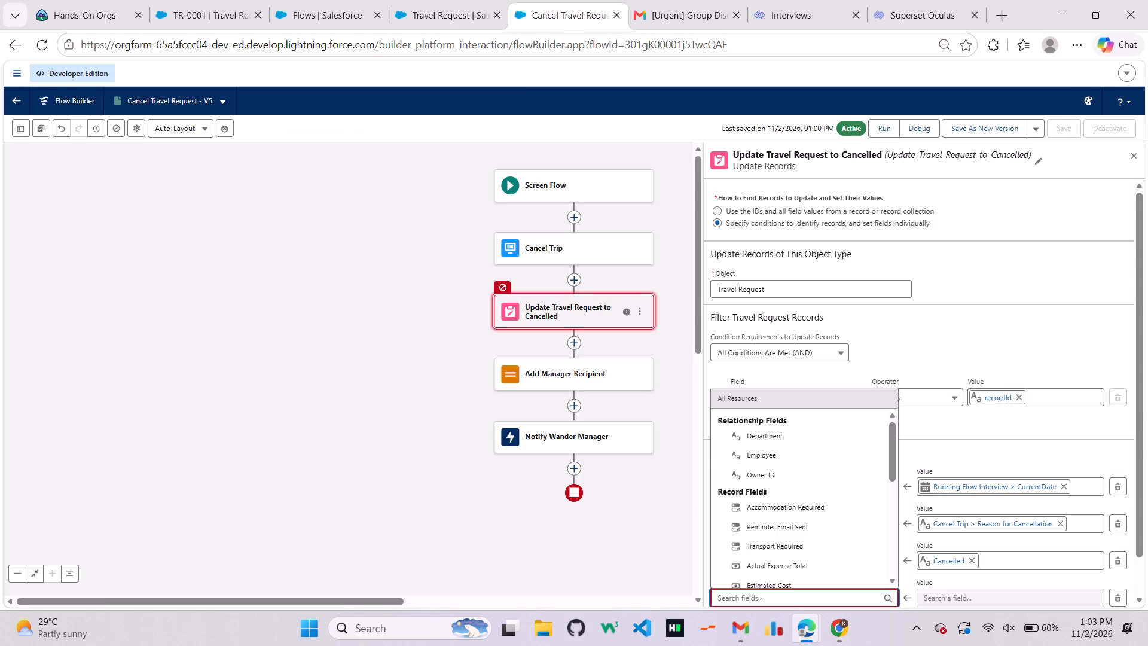
pyautogui.hotkey('ctrl', 'r')
pyautogui.click(650, 153)
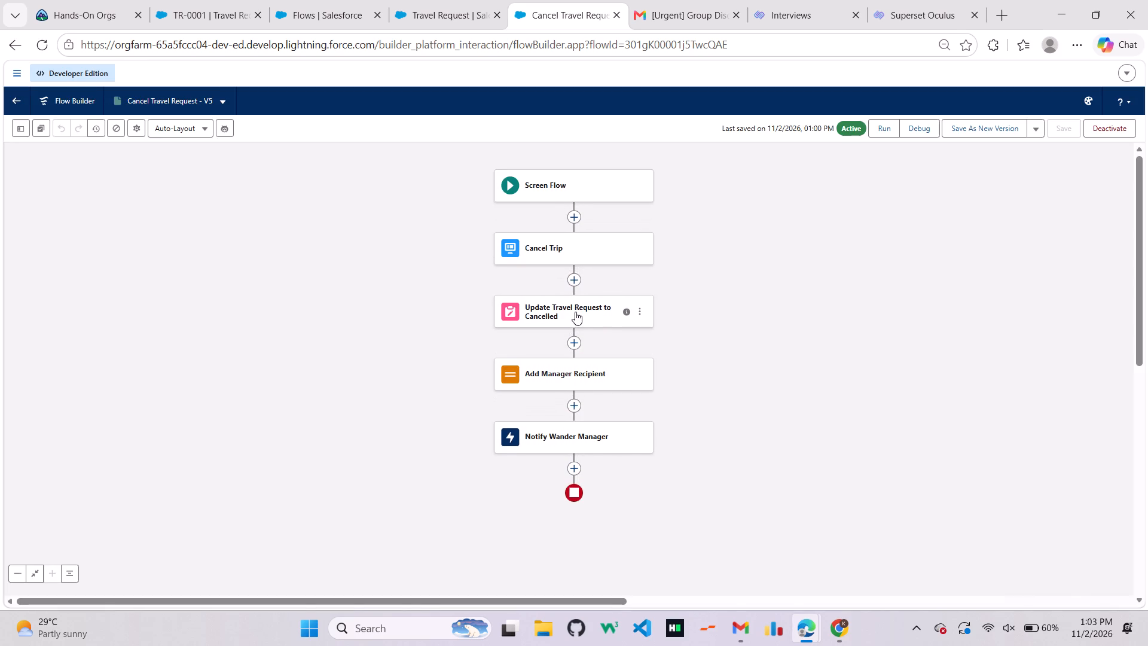
pyautogui.click(575, 312)
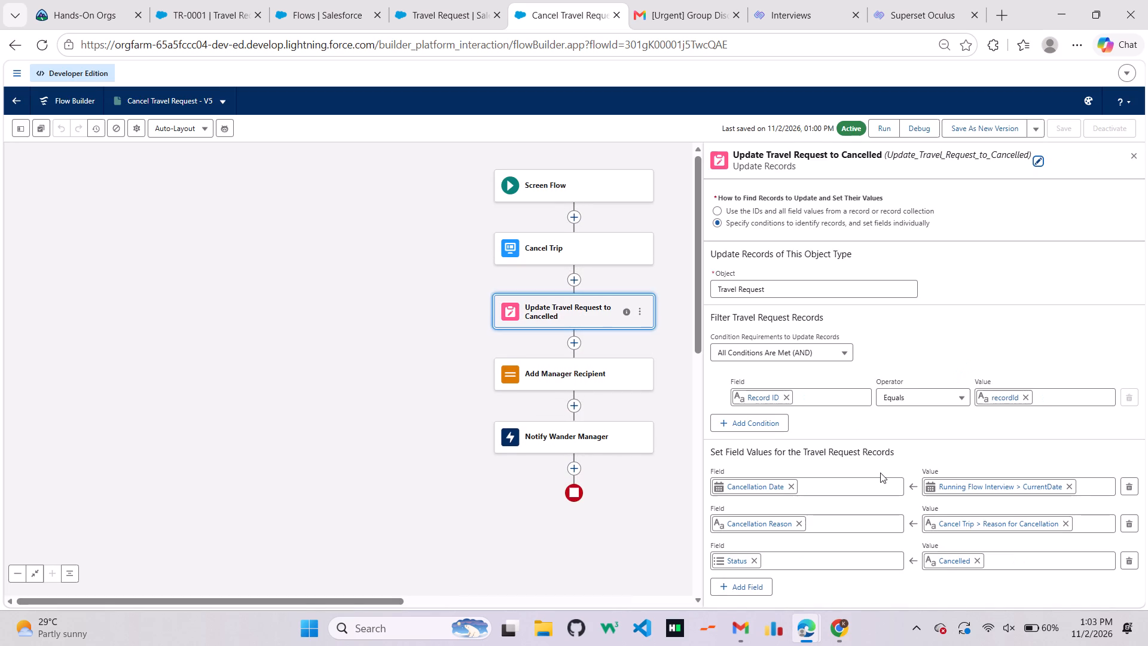
pyautogui.scroll(-7, 880, 473)
pyautogui.click(760, 588)
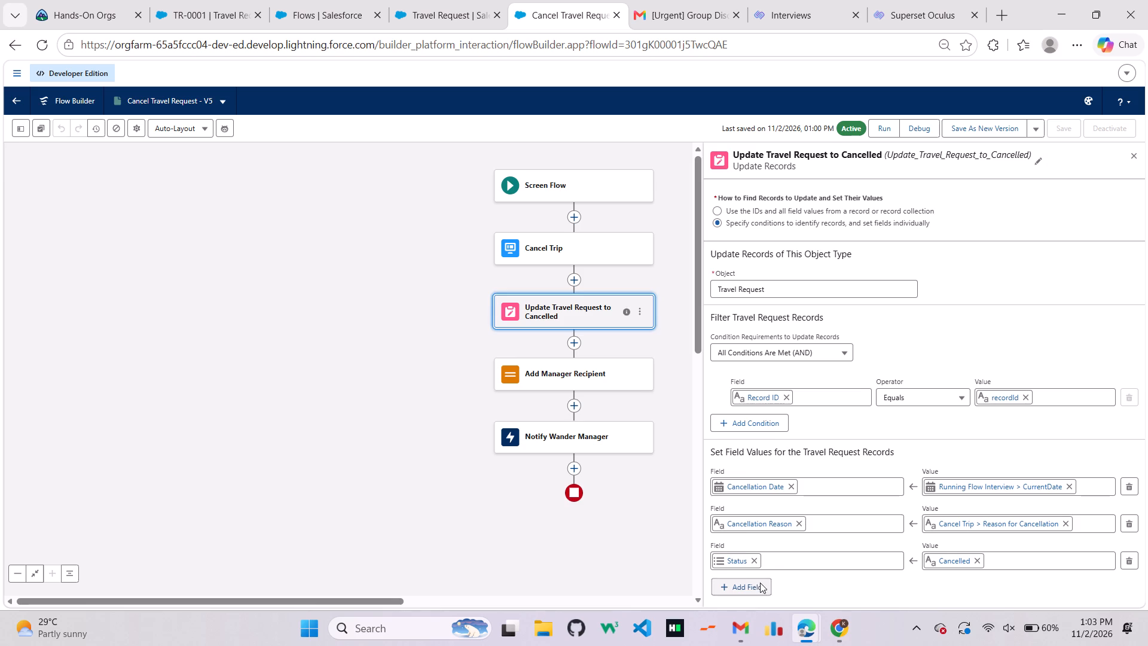
pyautogui.click(748, 595)
pyautogui.write('can')
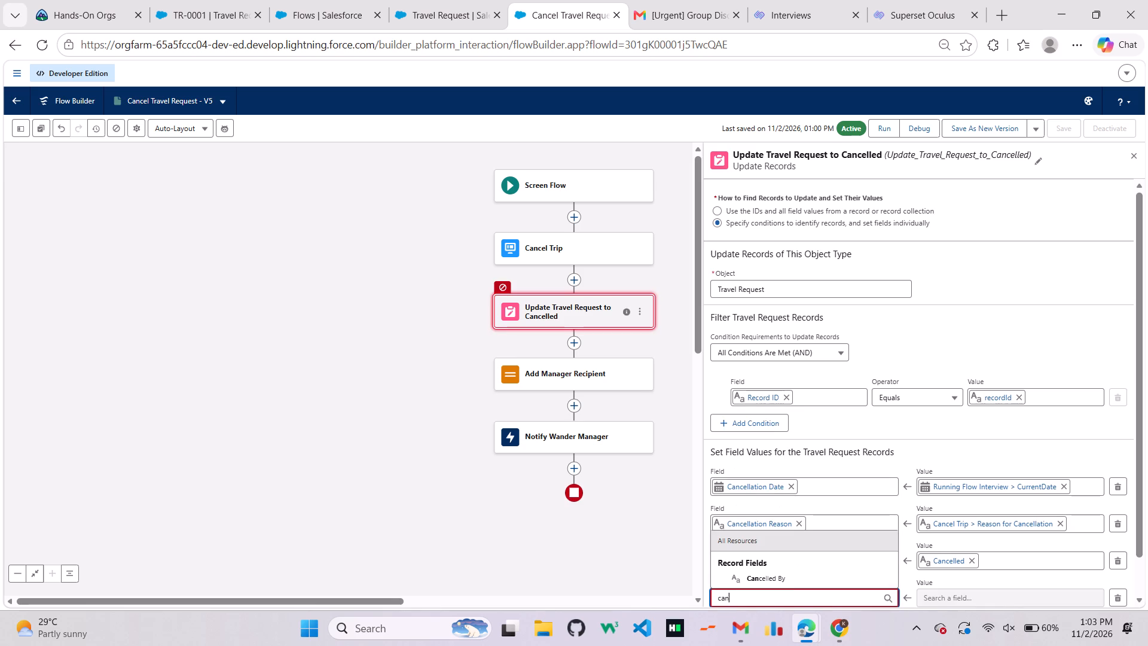
pyautogui.click(767, 580)
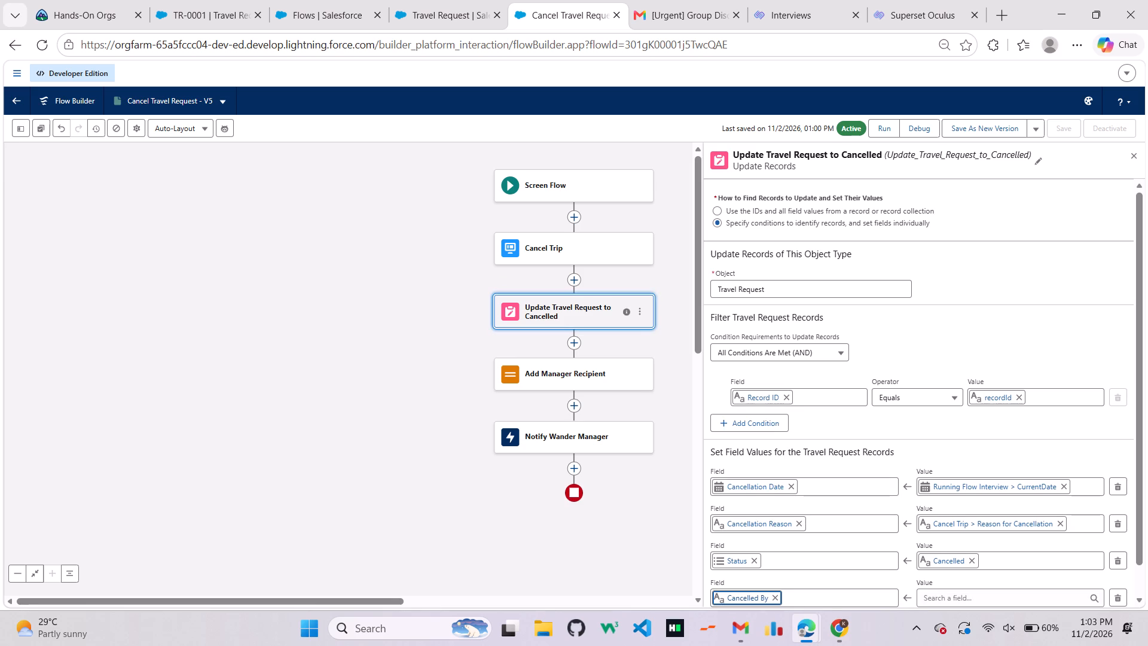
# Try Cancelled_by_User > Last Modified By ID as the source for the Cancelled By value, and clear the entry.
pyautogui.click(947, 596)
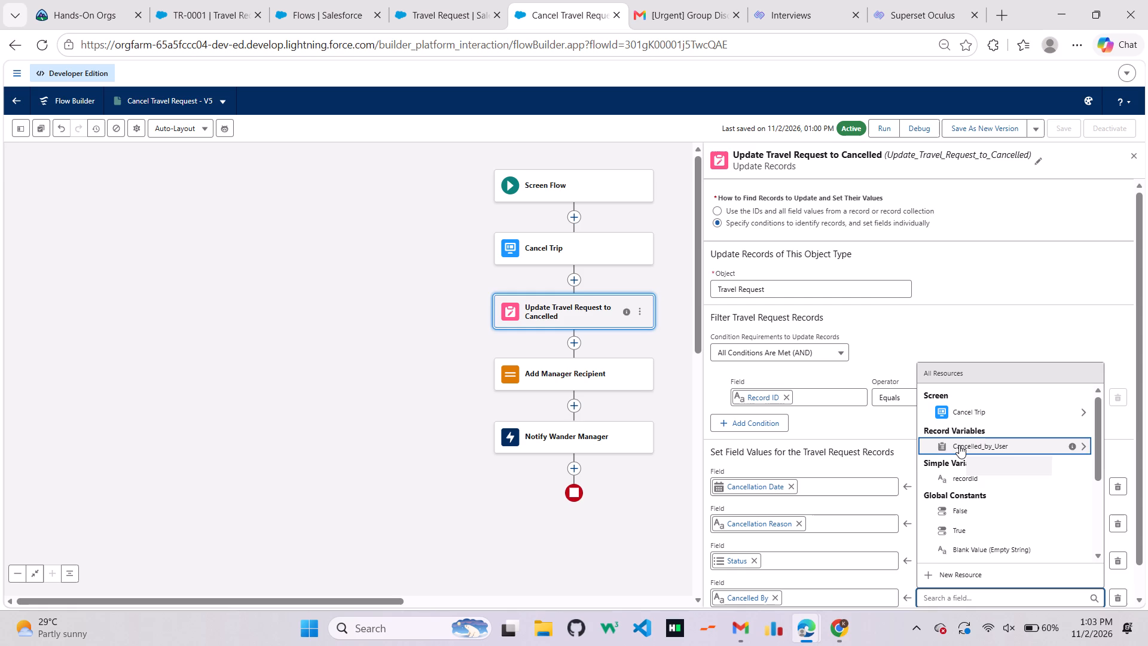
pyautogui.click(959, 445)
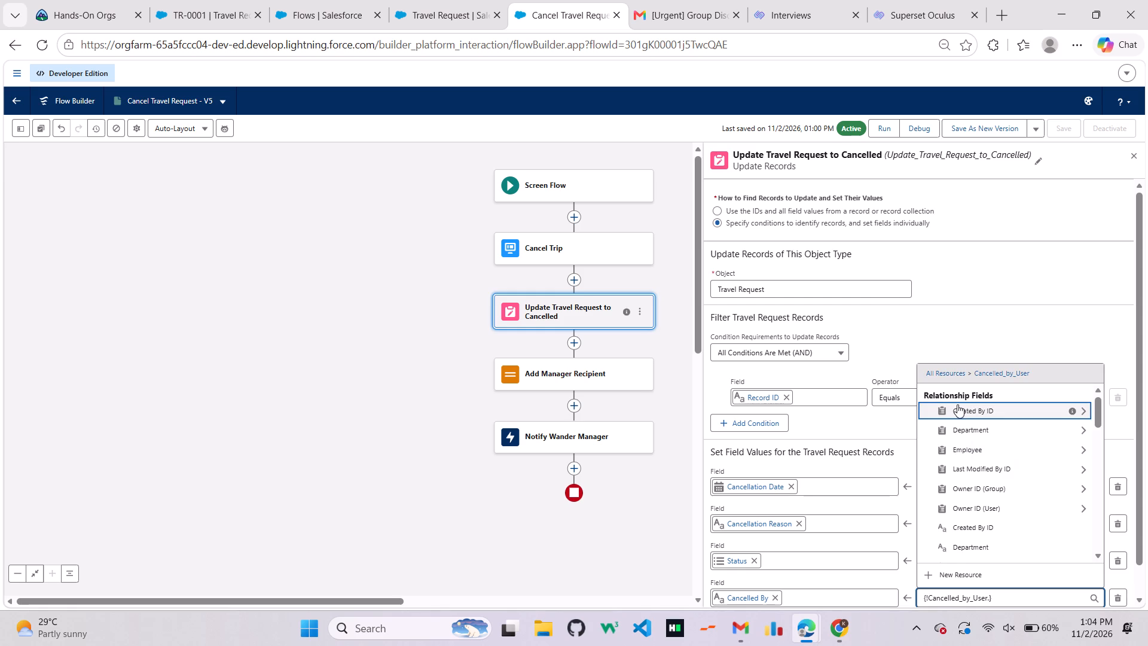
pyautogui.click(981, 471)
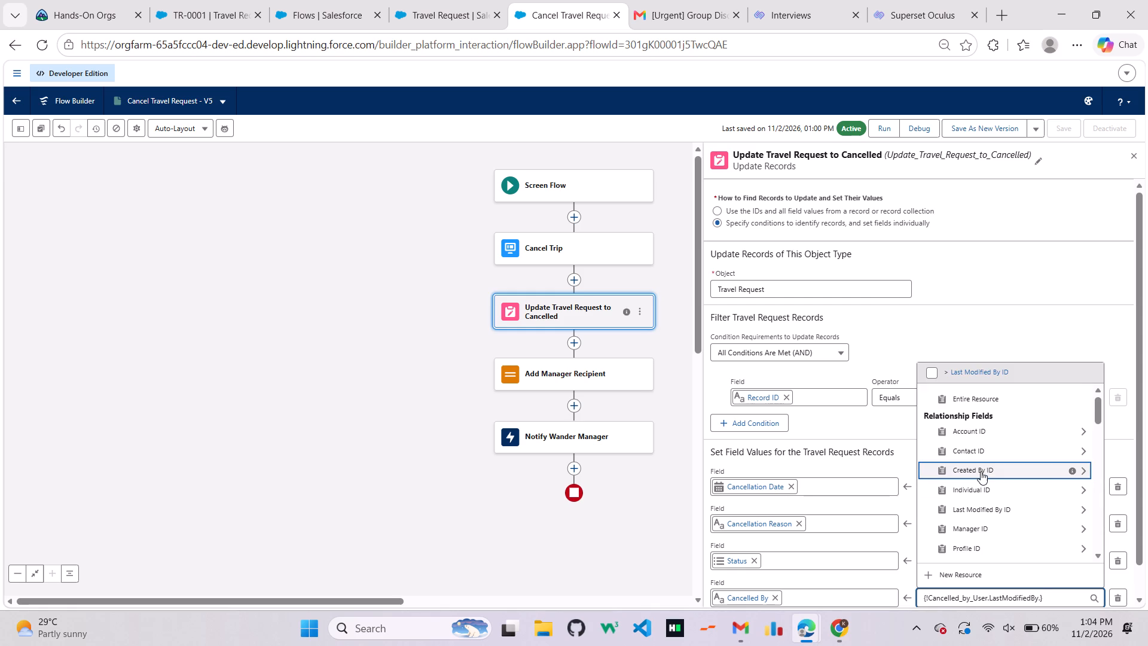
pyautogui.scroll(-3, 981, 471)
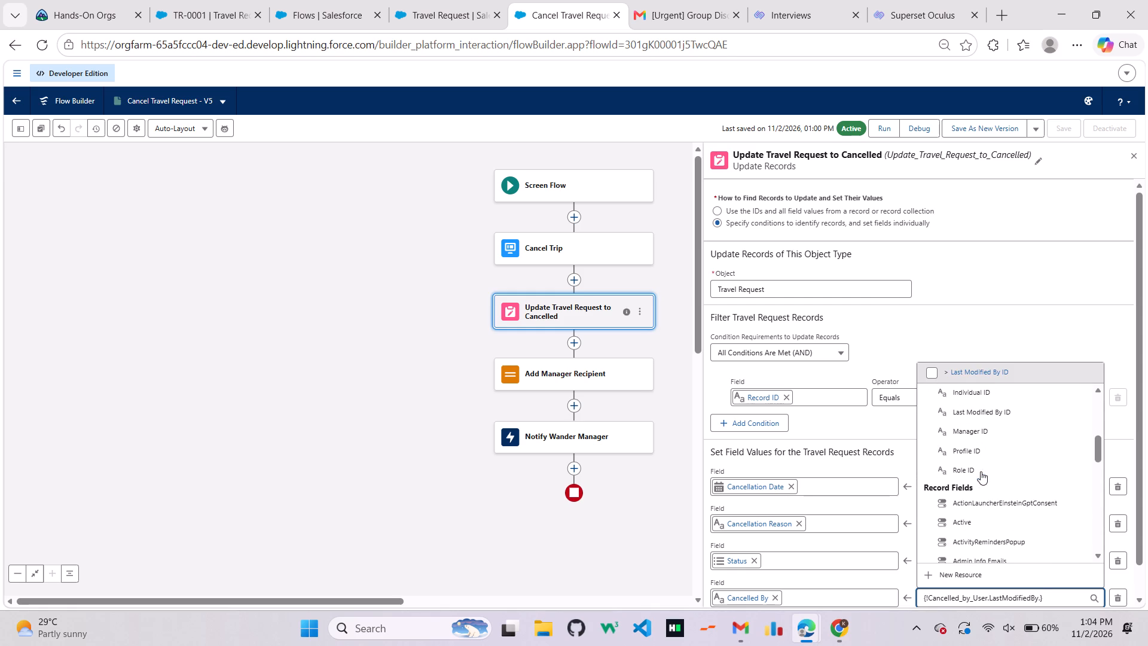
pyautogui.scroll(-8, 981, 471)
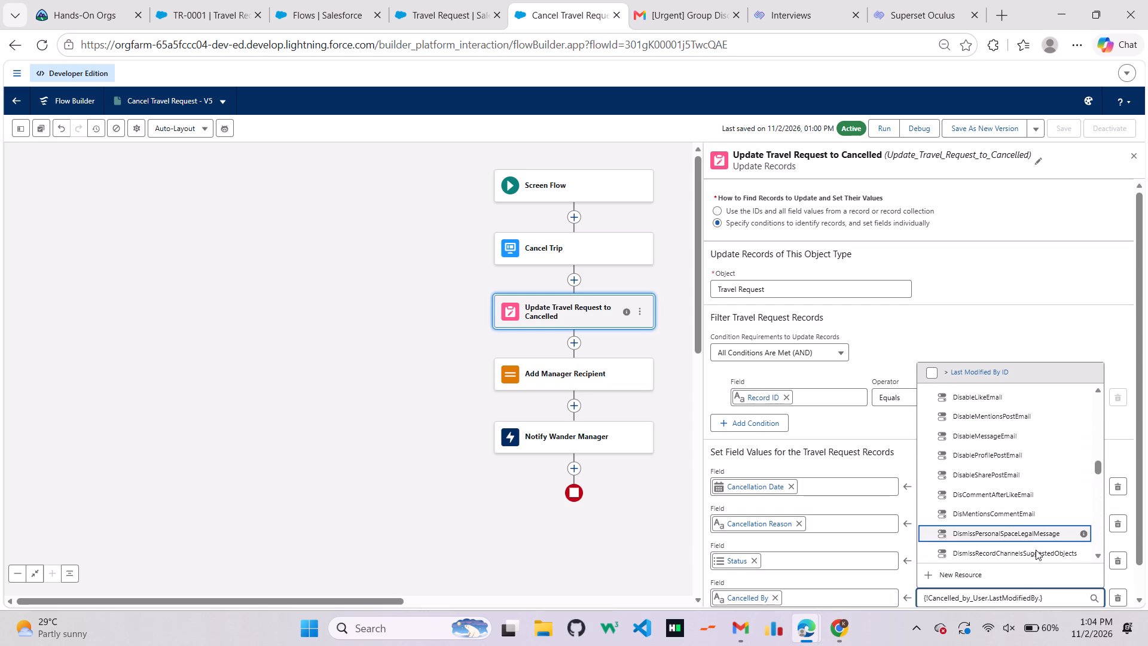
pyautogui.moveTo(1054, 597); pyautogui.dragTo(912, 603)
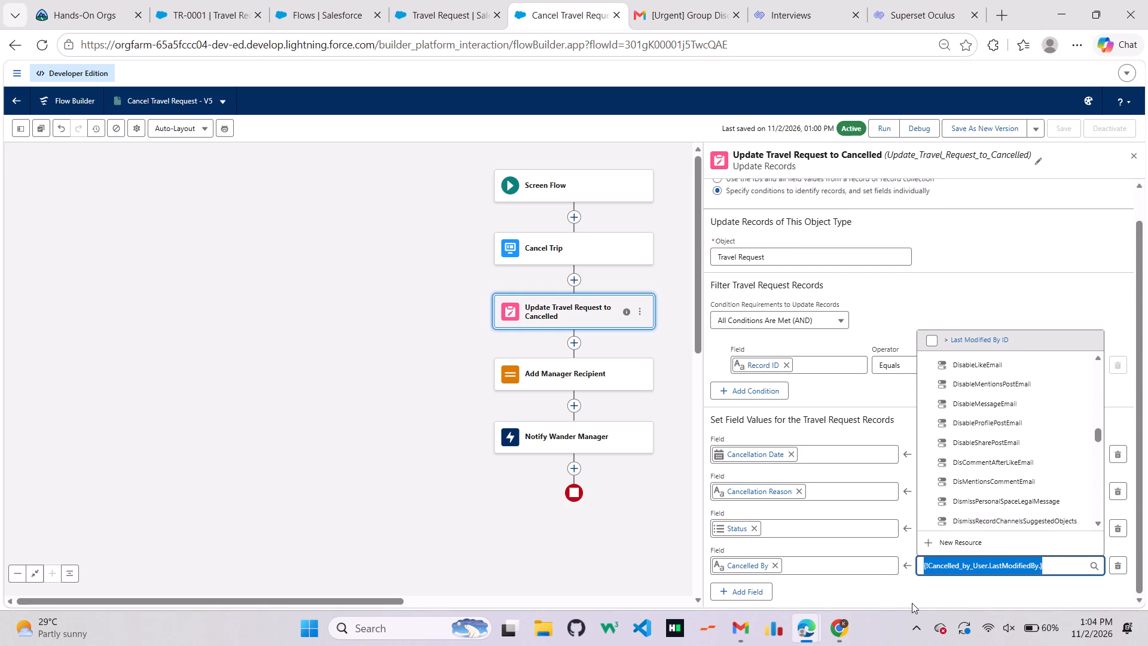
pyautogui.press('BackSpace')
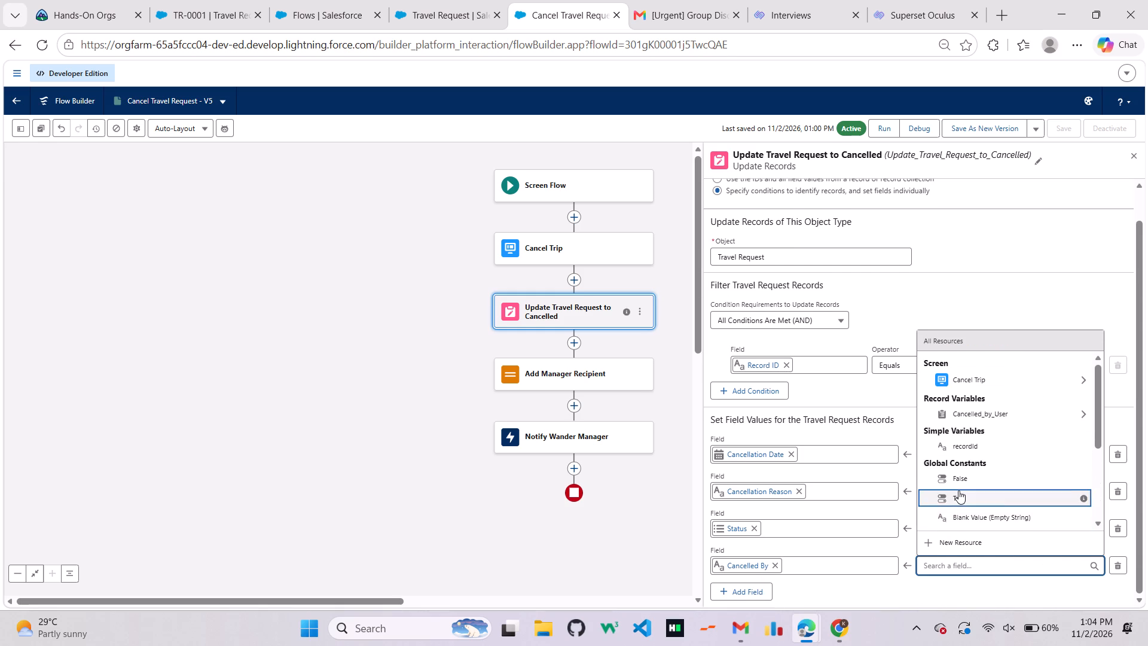
# Set the Cancelled By value in Update Travel Request to Cancelled to Running User Profile > CreatedById.
pyautogui.scroll(-5, 958, 490)
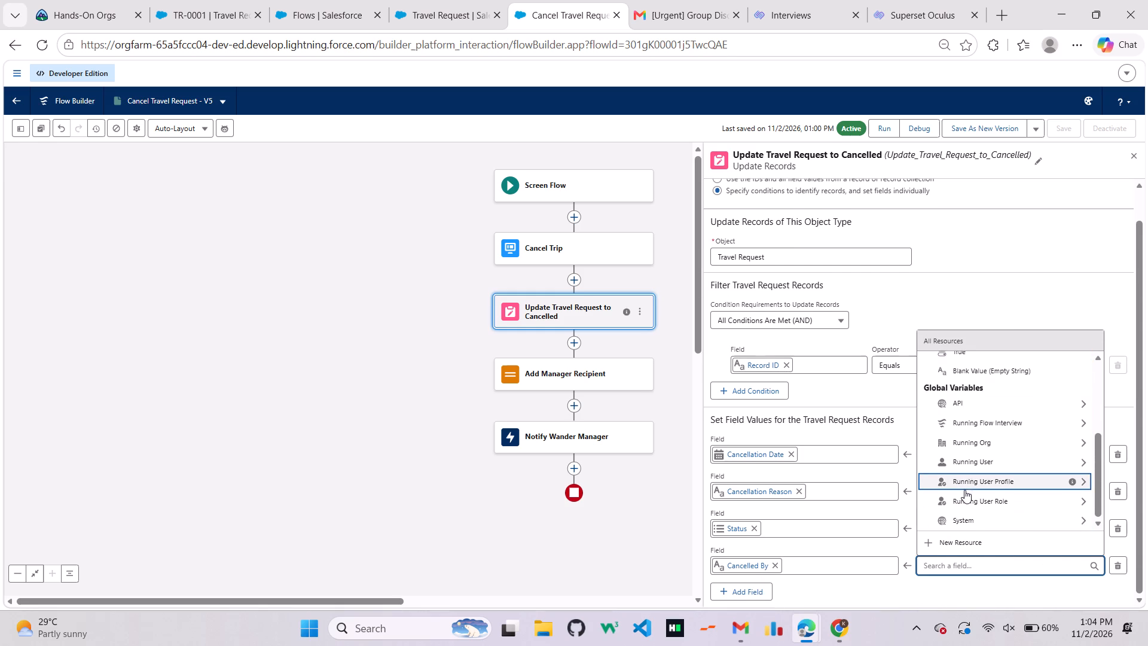
pyautogui.click(989, 480)
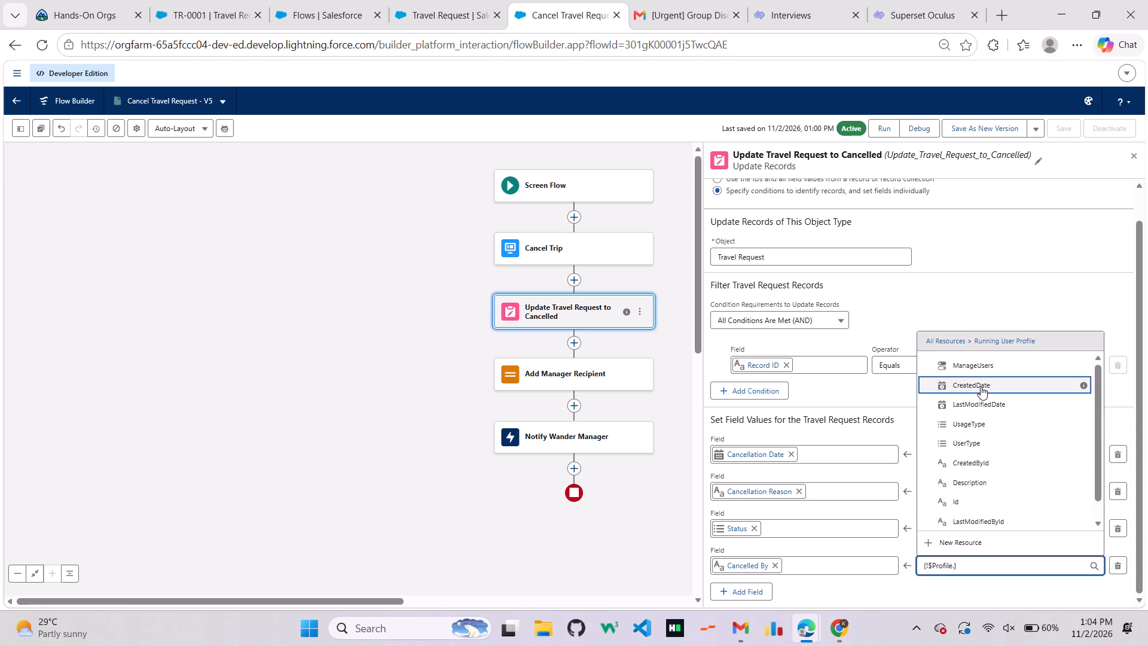
pyautogui.scroll(-1, 981, 386)
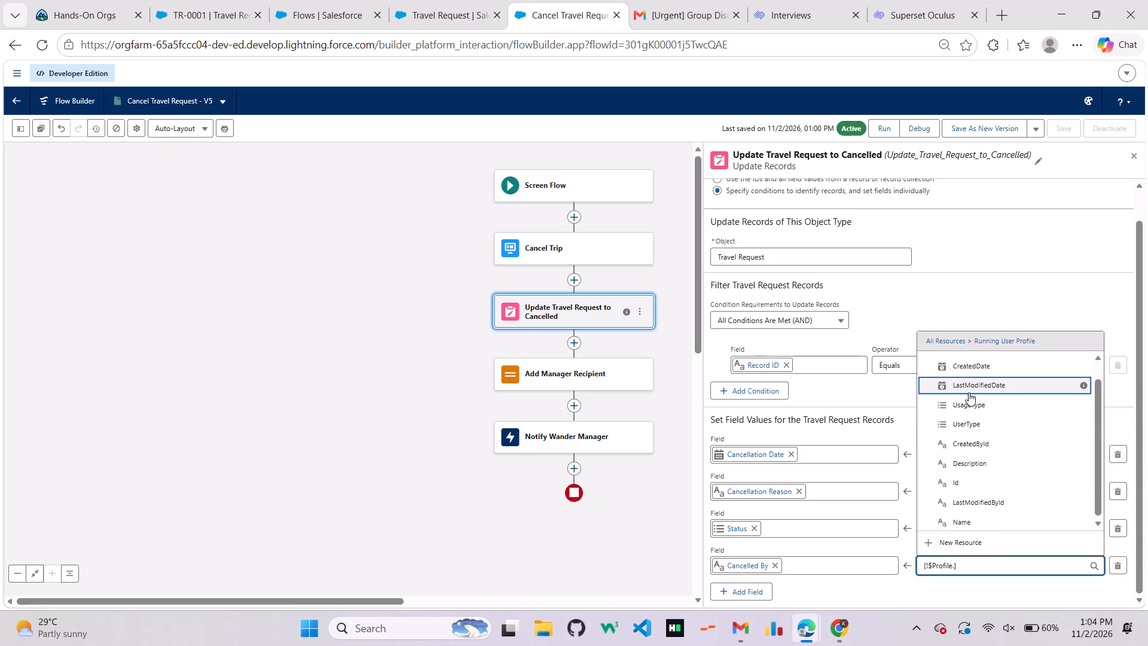
pyautogui.click(981, 446)
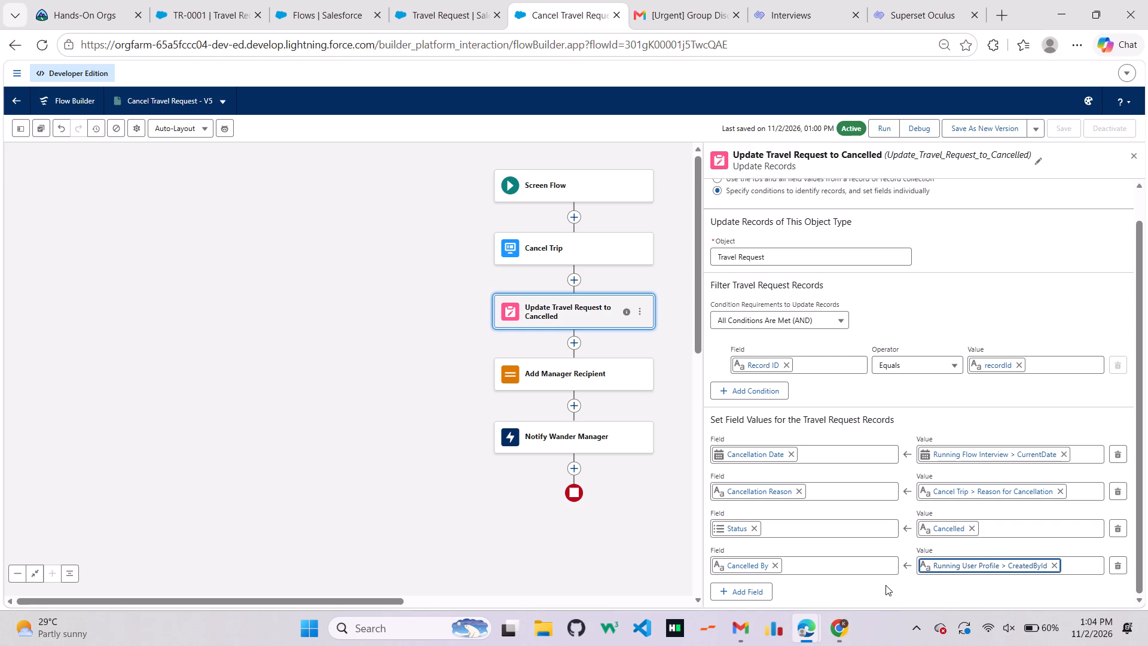
# Save the Cancel Travel Request flow as a new version, keeping its label and leaving the description empty.
pyautogui.scroll(-1, 886, 585)
pyautogui.scroll(-11, 847, 542)
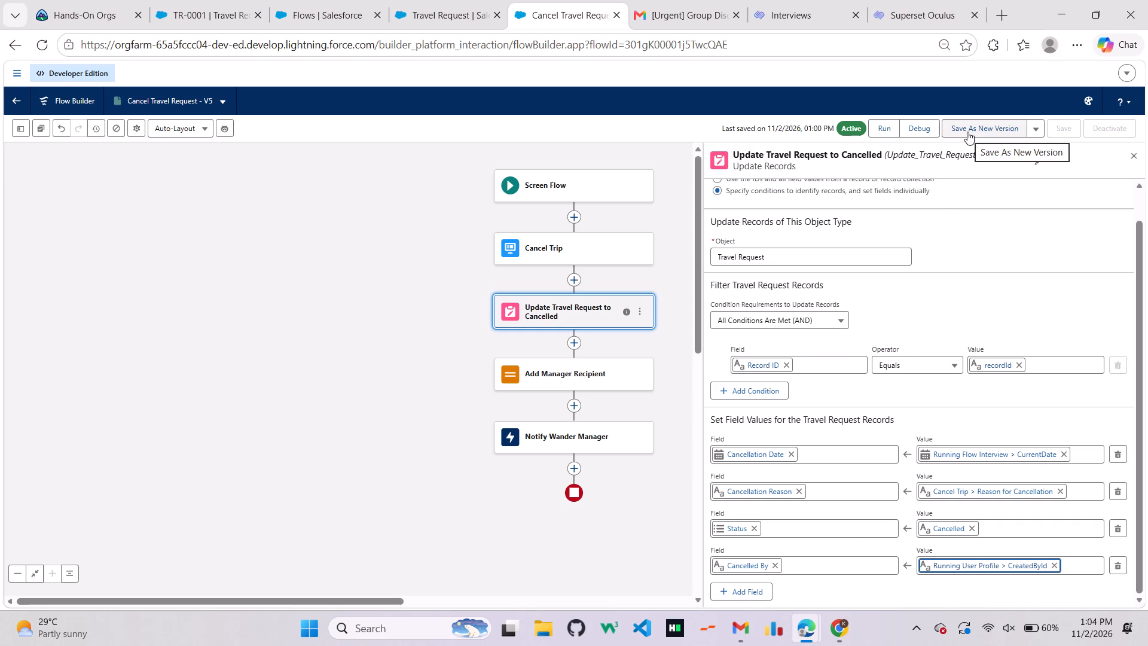
pyautogui.click(967, 132)
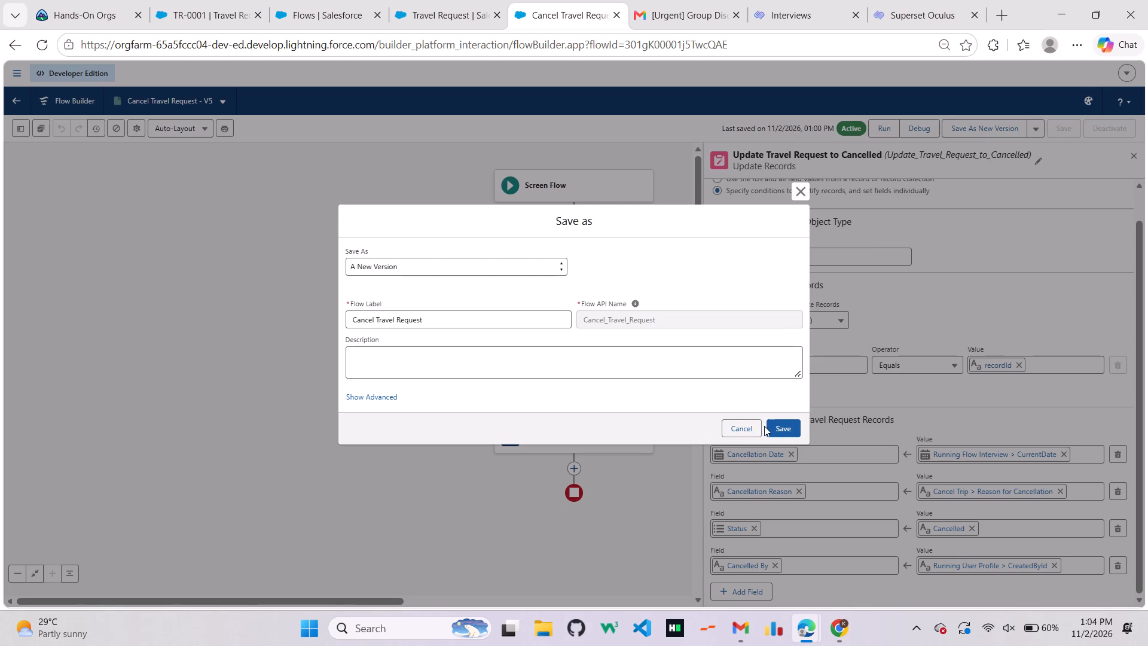
pyautogui.click(773, 427)
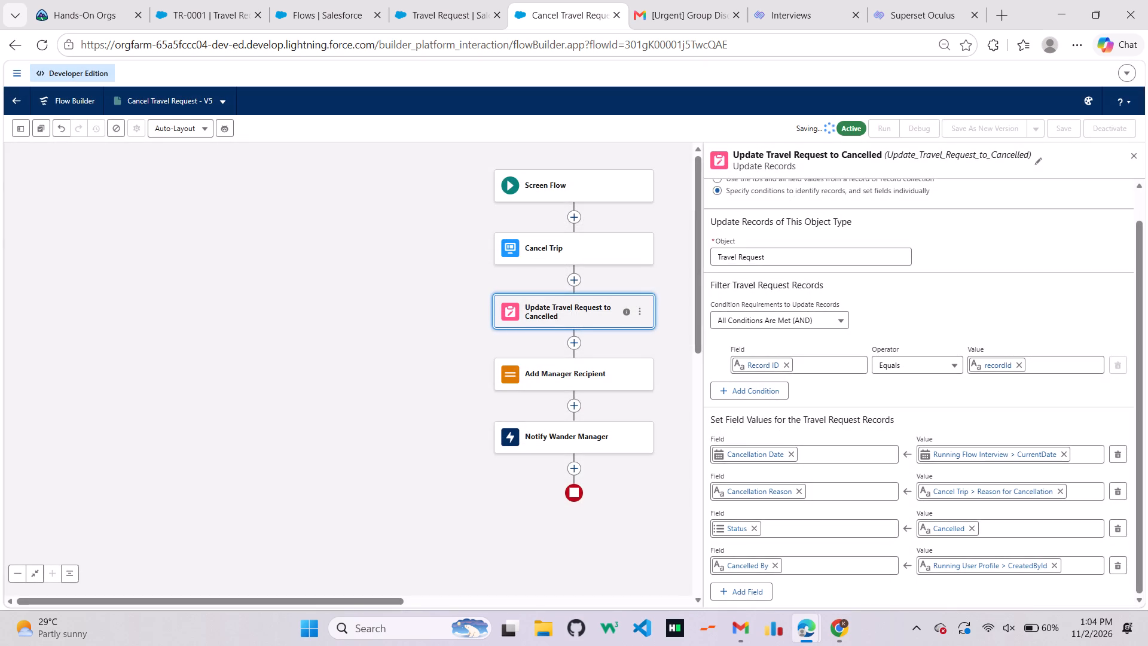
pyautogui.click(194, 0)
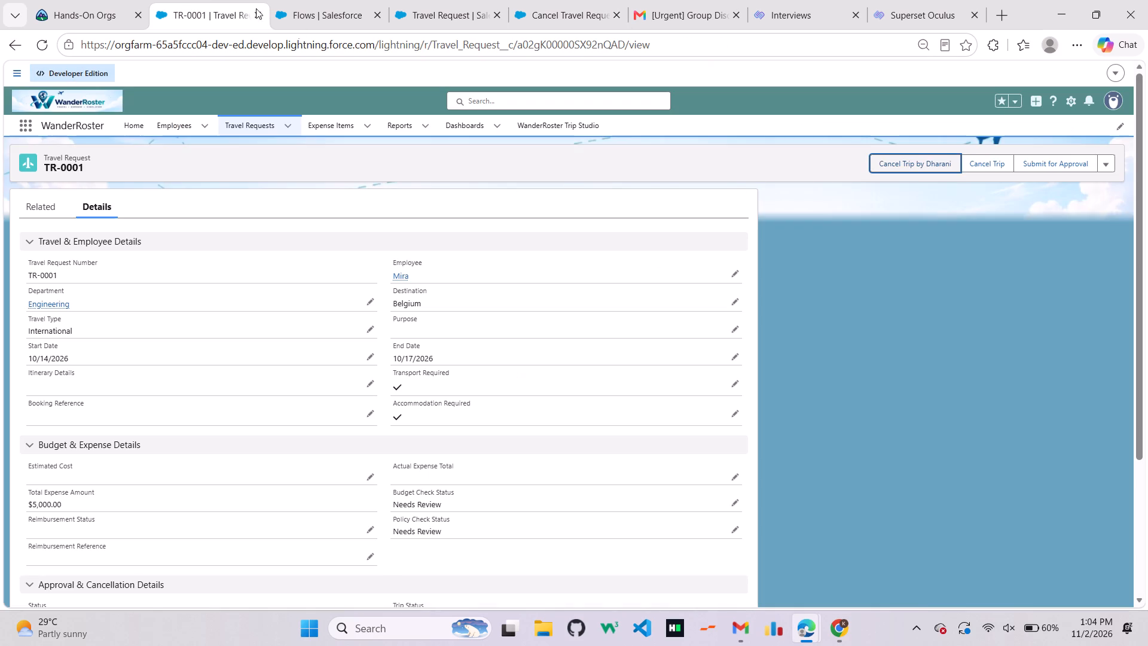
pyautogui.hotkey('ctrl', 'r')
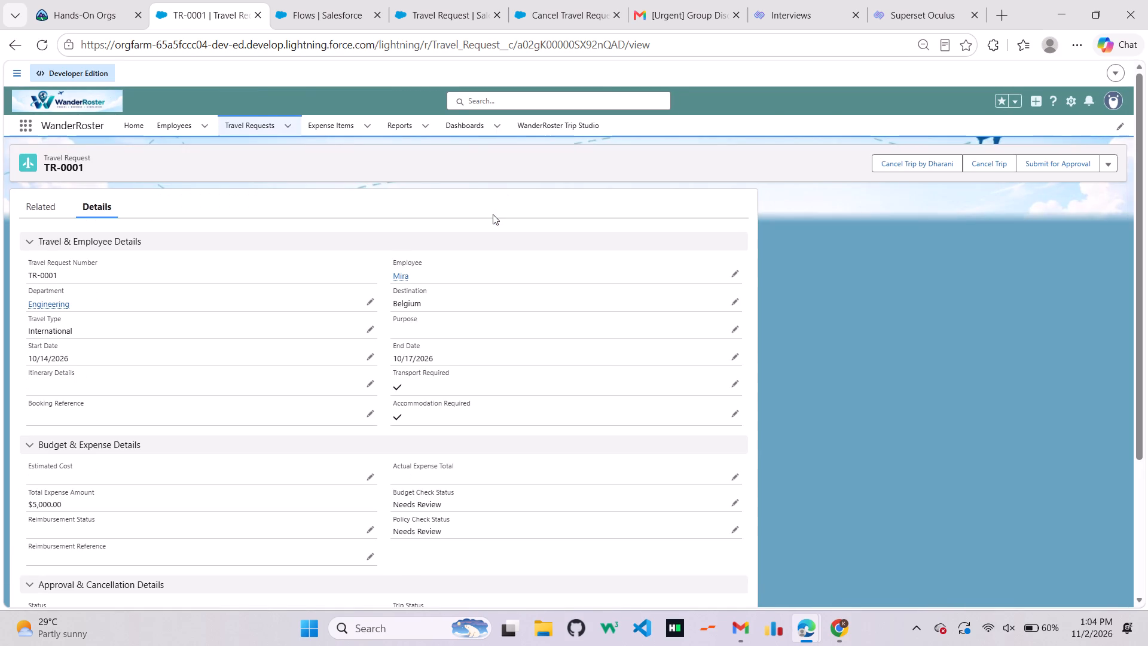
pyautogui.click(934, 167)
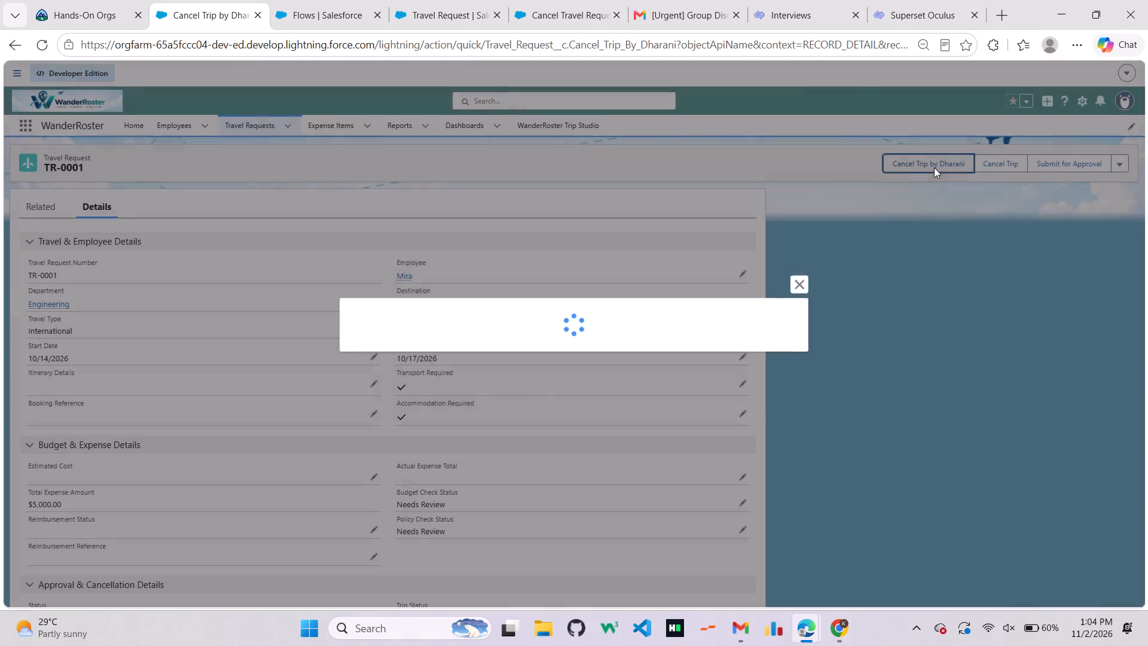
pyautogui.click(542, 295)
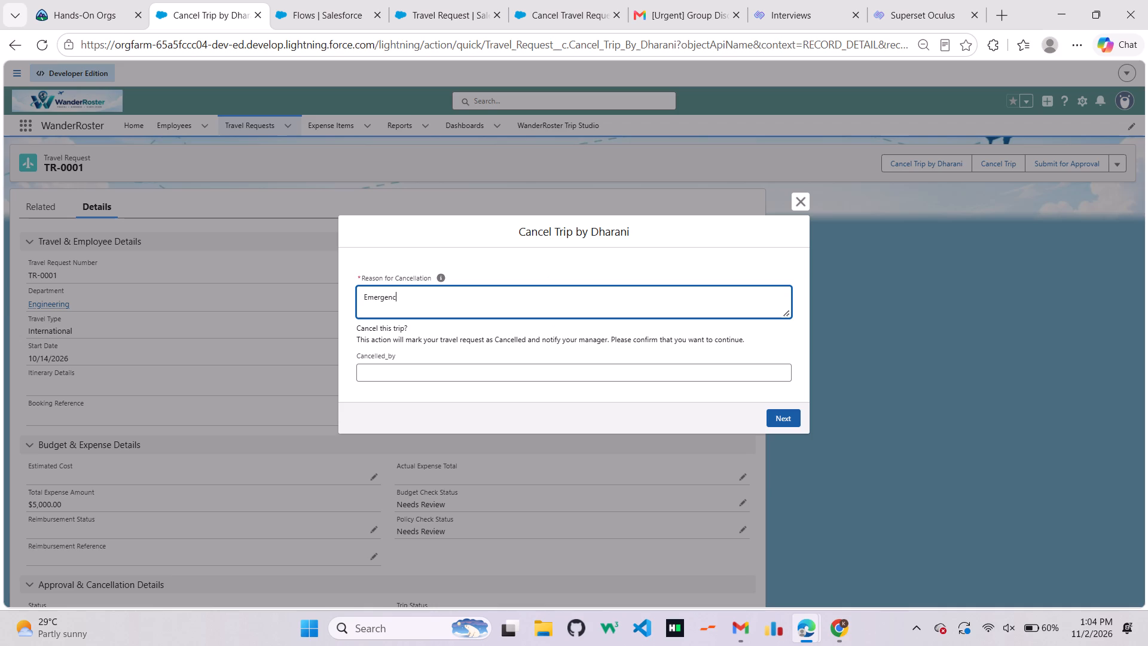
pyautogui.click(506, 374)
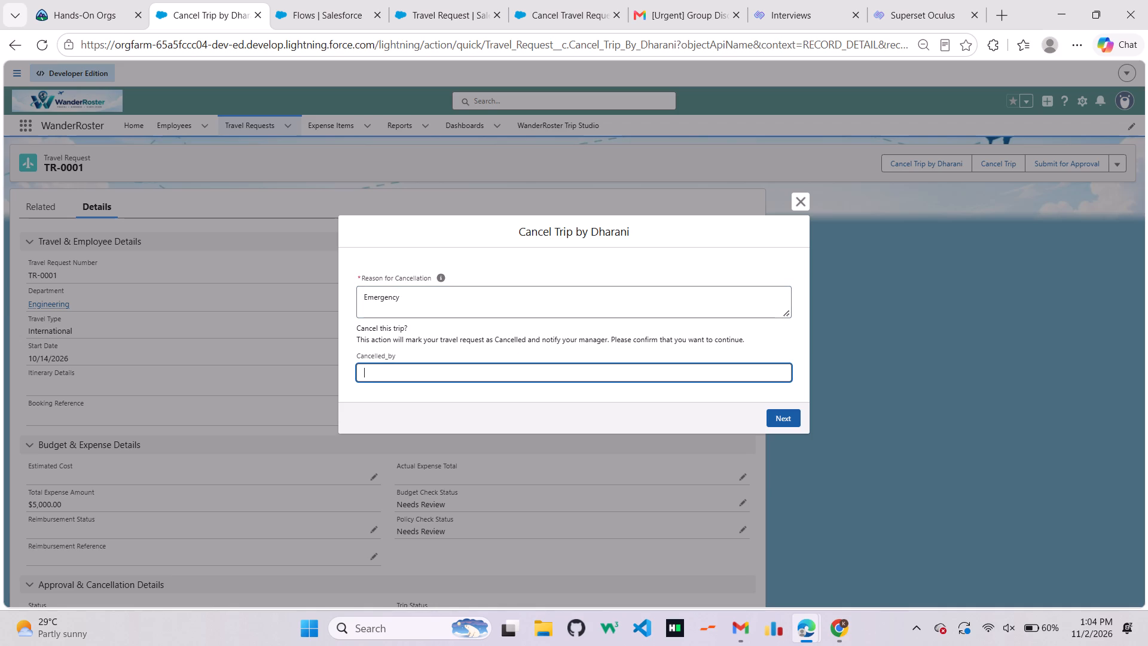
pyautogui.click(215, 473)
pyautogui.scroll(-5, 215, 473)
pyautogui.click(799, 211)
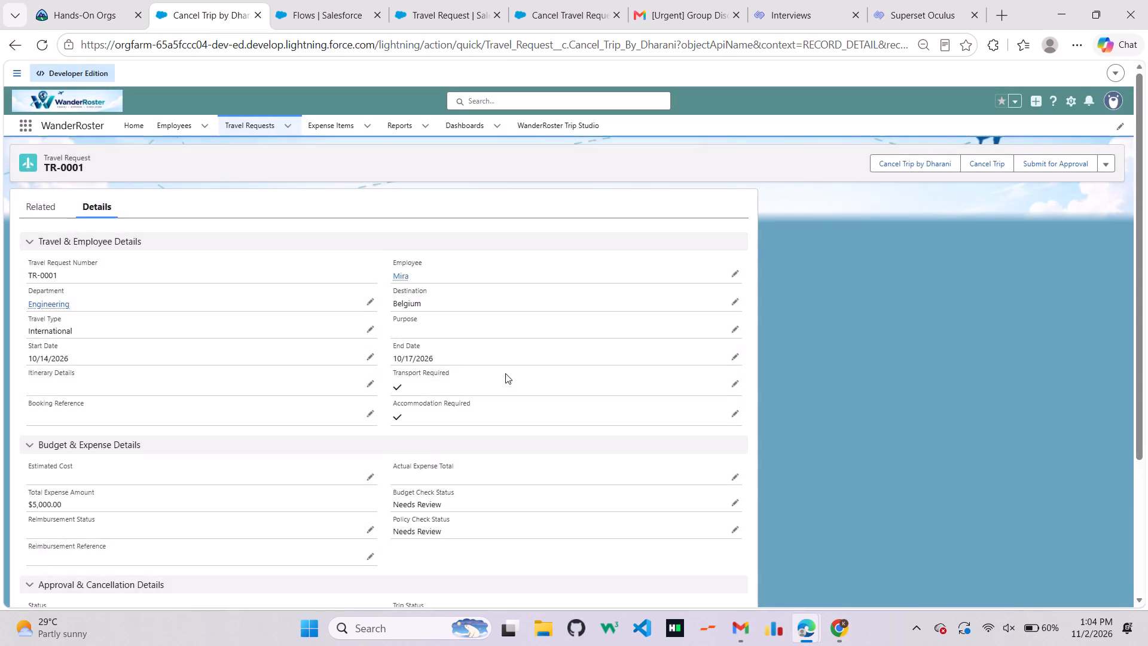
# Run Cancel Trip by Dharani on TR-0001 with the reason Delay and the canceller's name in Cancelled_by, and close the dialog.
pyautogui.scroll(-10, 505, 373)
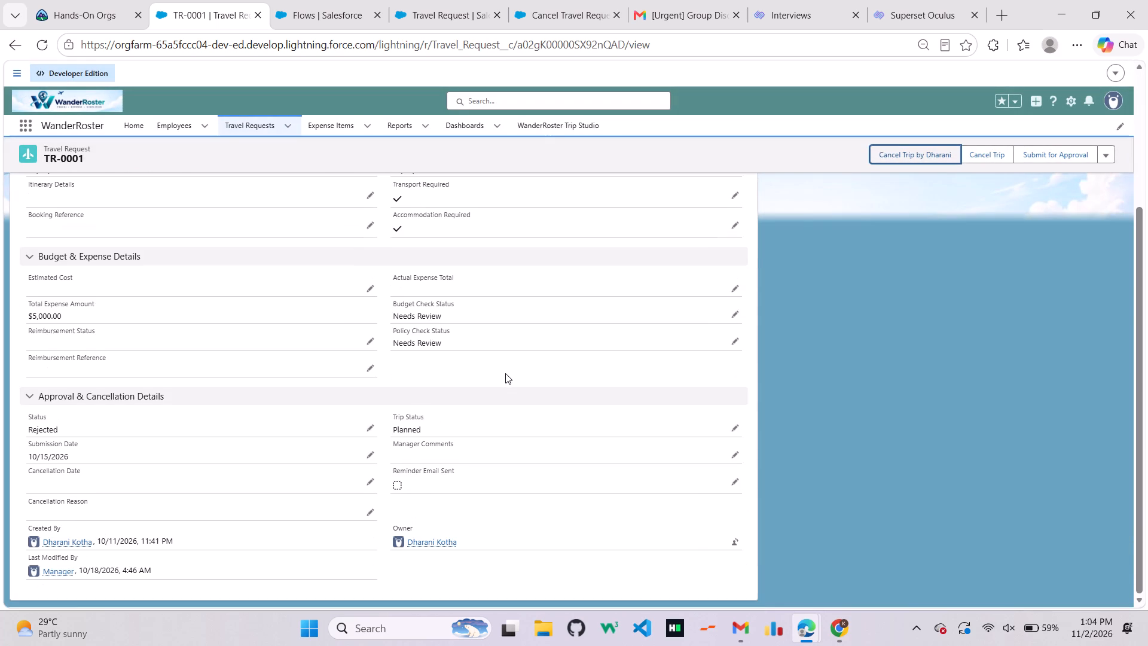
pyautogui.scroll(-2, 505, 373)
pyautogui.scroll(5, 505, 373)
pyautogui.click(896, 158)
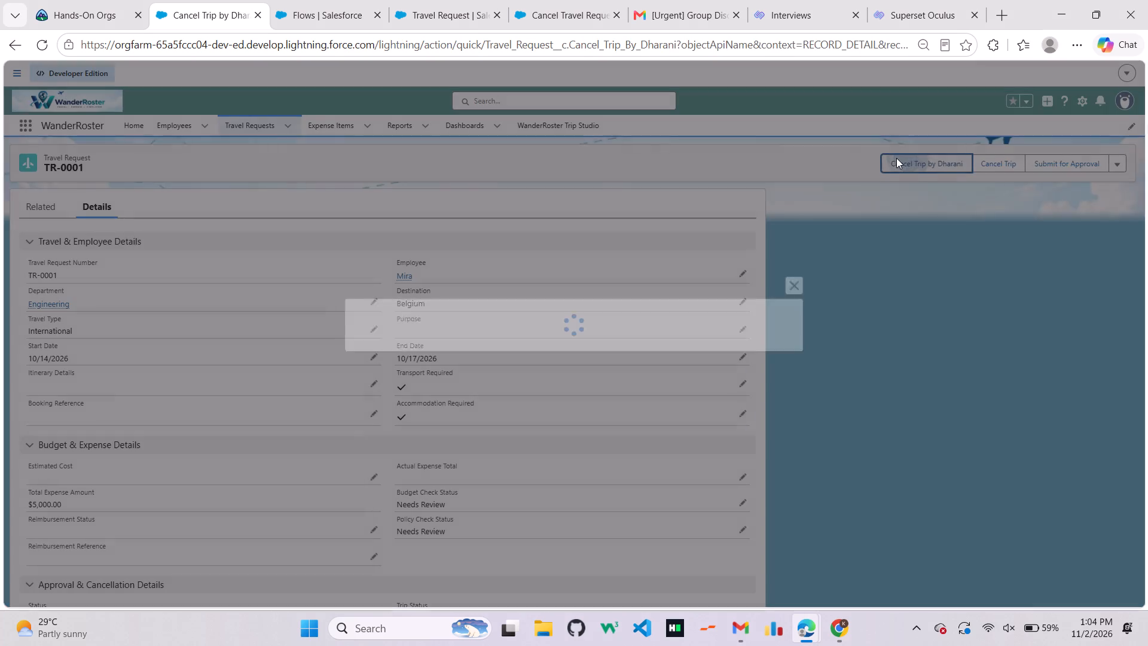
pyautogui.click(474, 313)
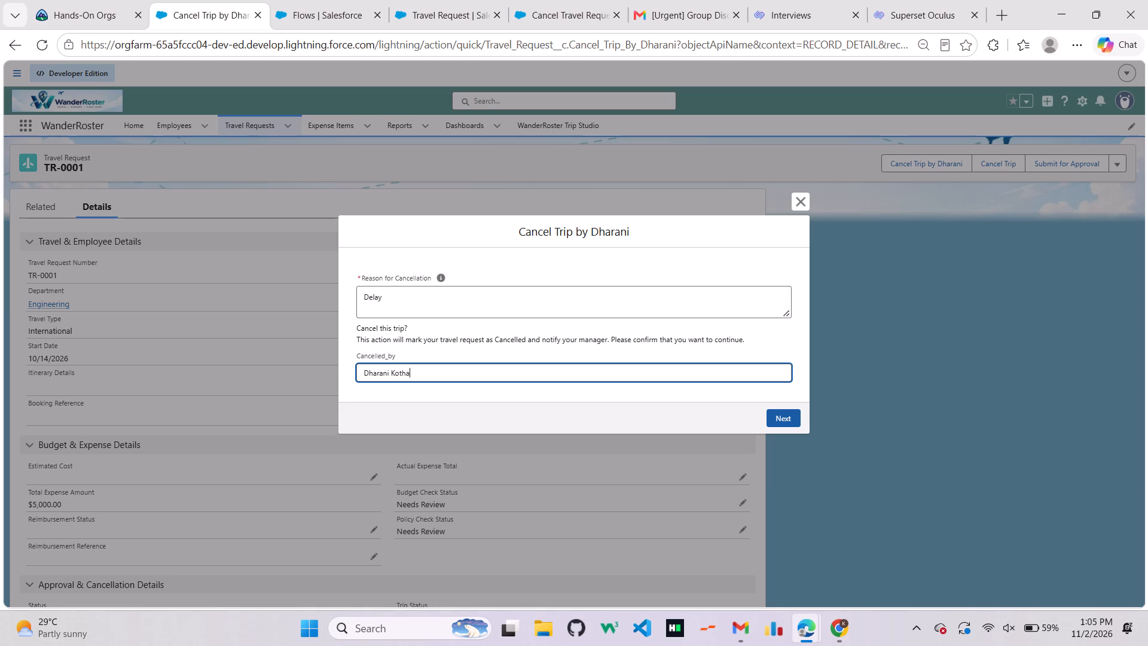
pyautogui.click(787, 419)
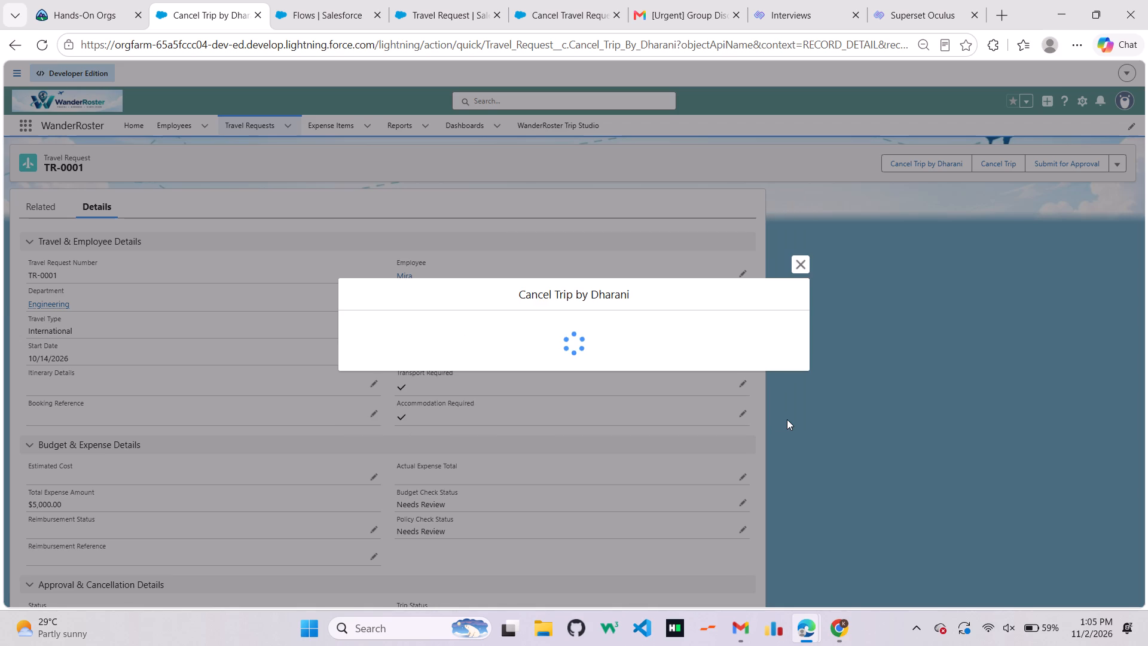
pyautogui.click(800, 254)
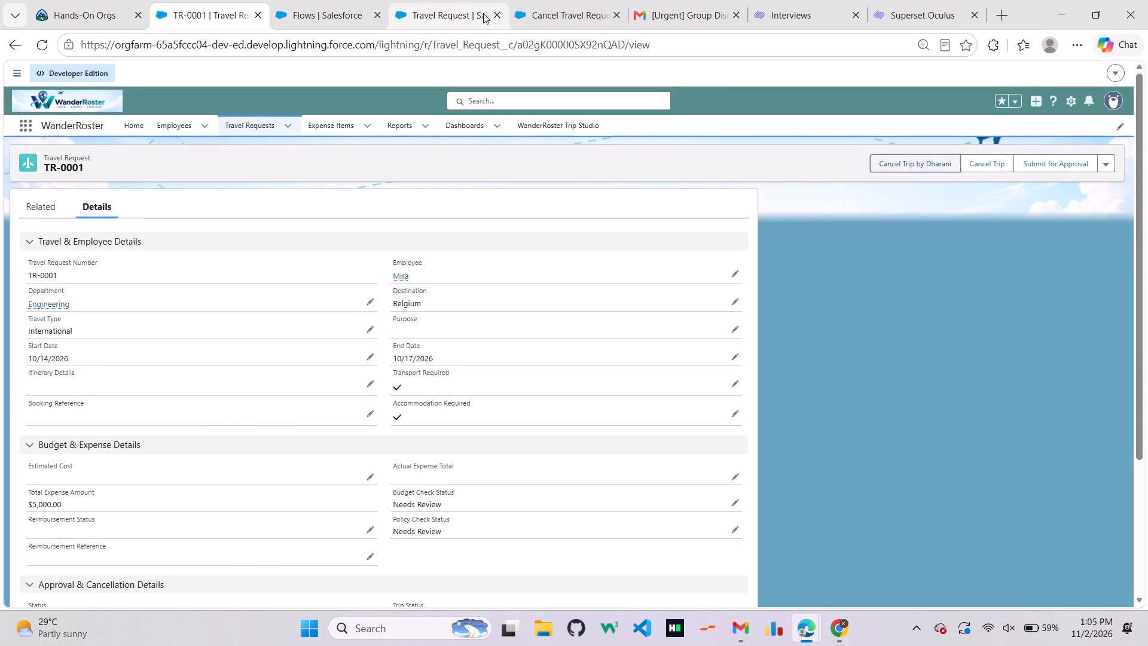
# Delete the Cancelled_by text component from the Cancel Trip screen of the Cancel Travel Request flow.
pyautogui.click(564, 1)
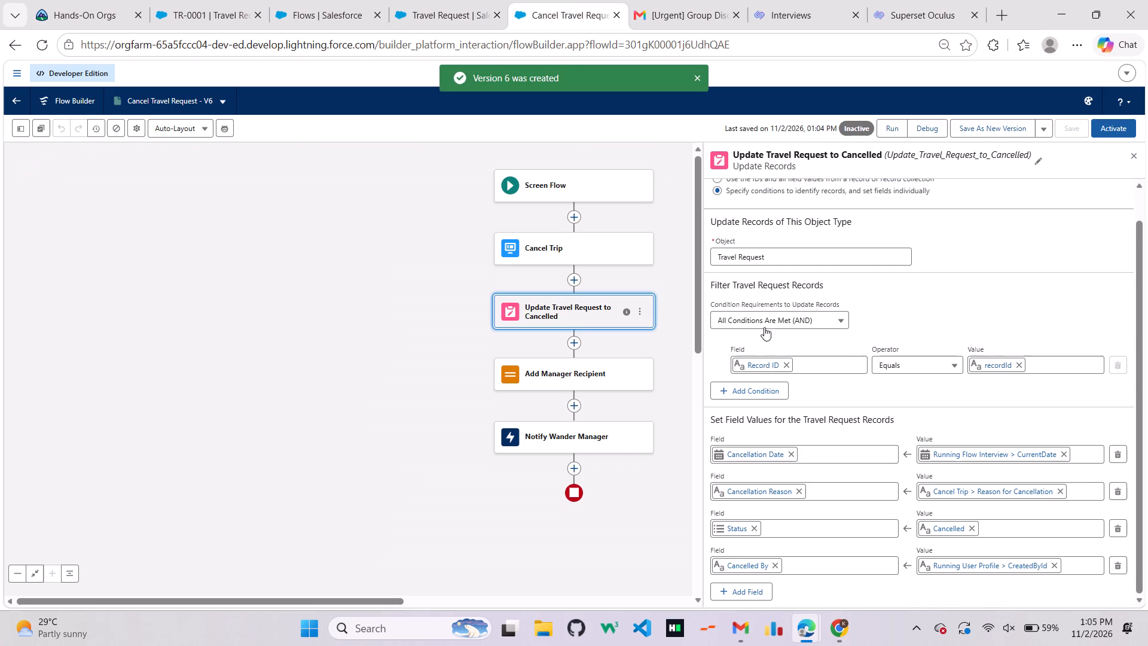
pyautogui.click(553, 245)
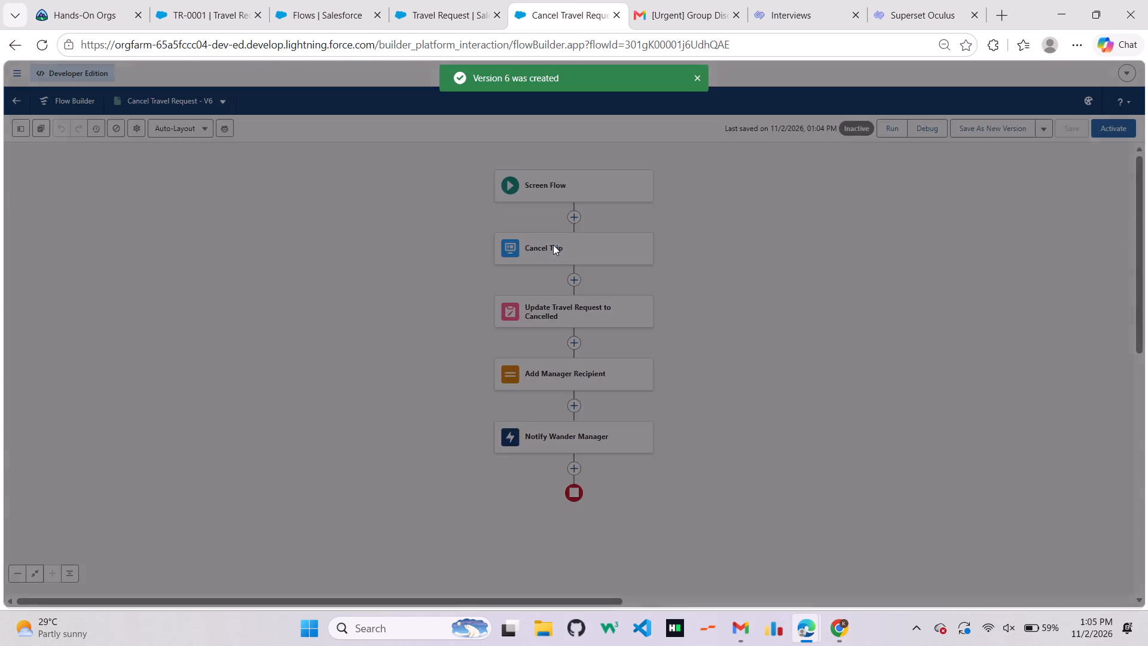
pyautogui.click(332, 381)
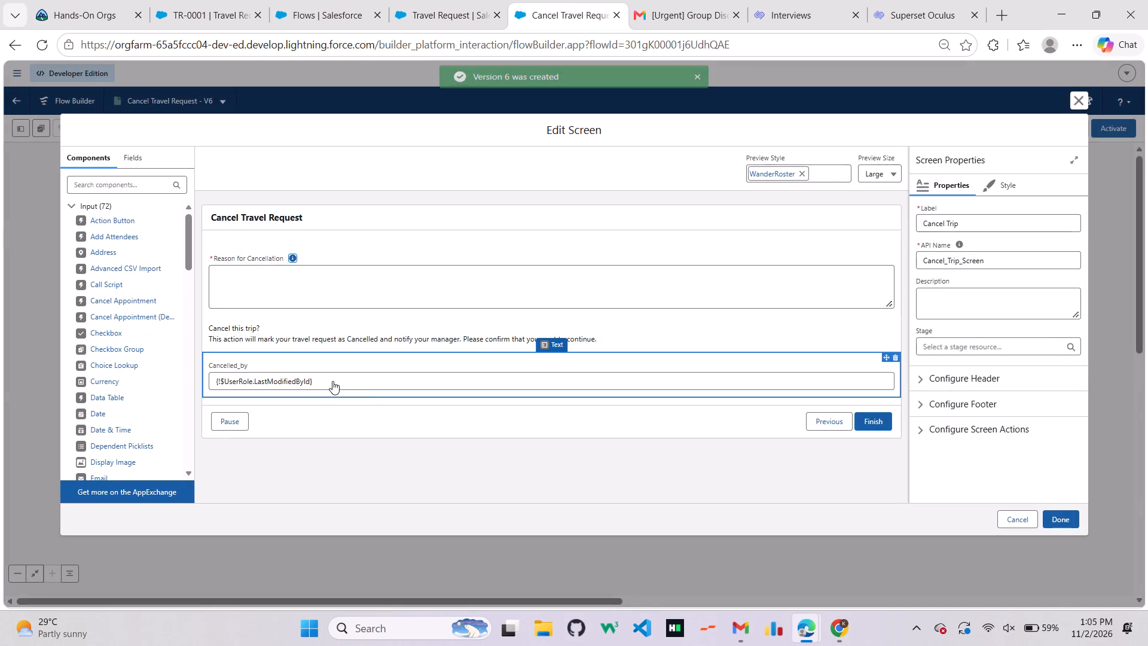
pyautogui.moveTo(332, 381); pyautogui.dragTo(332, 374)
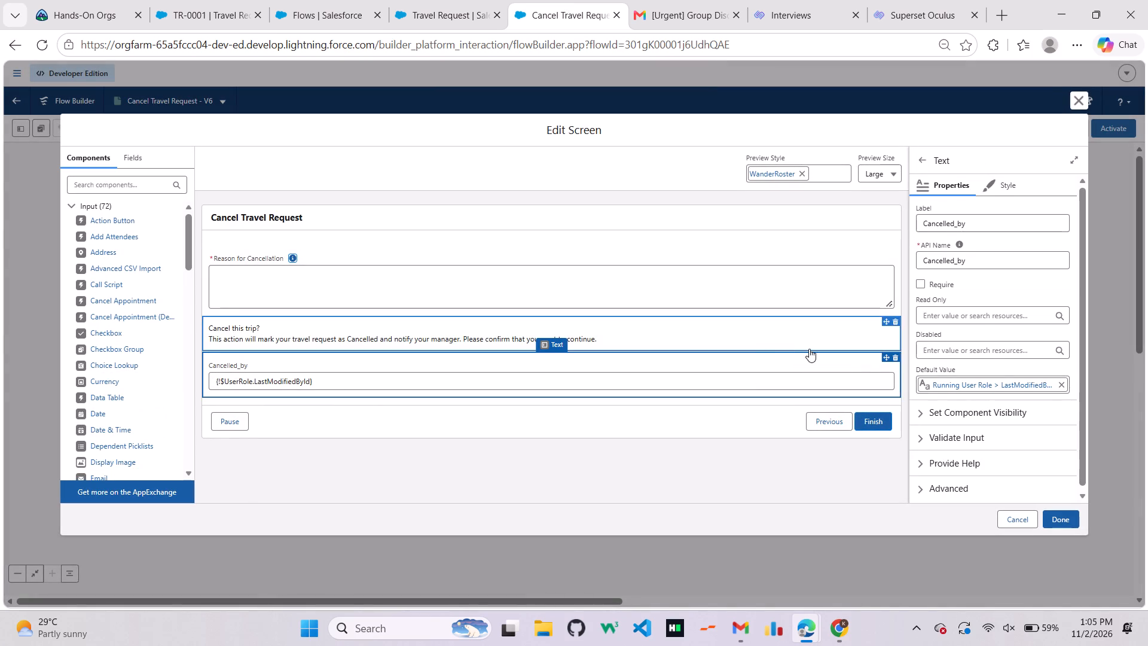
pyautogui.click(894, 358)
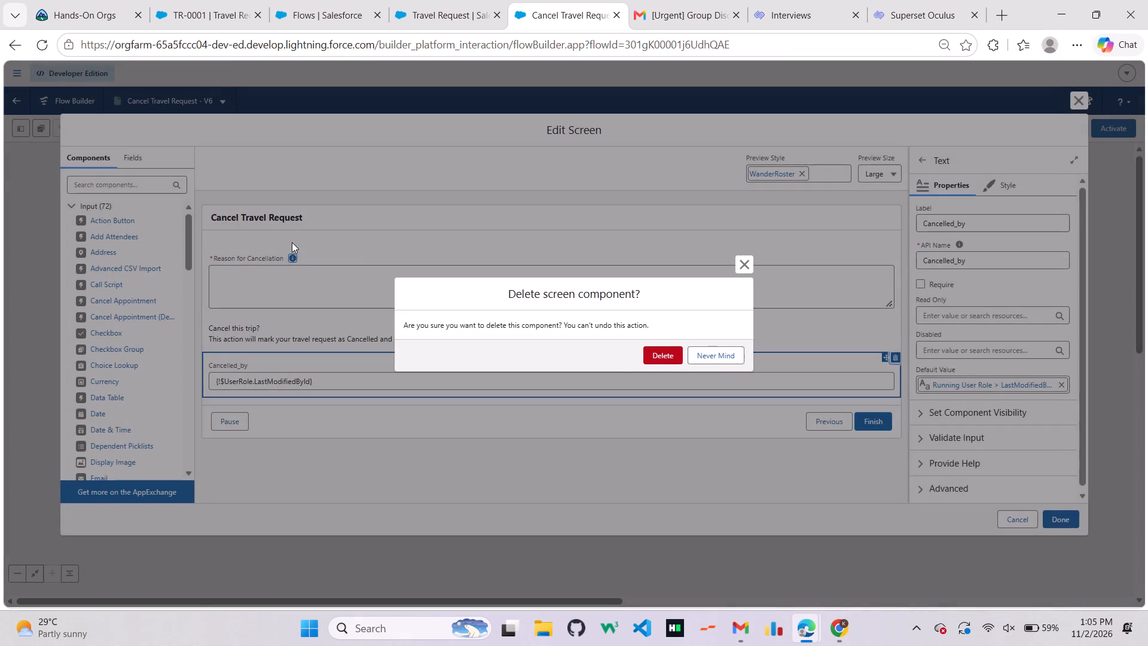
pyautogui.click(668, 352)
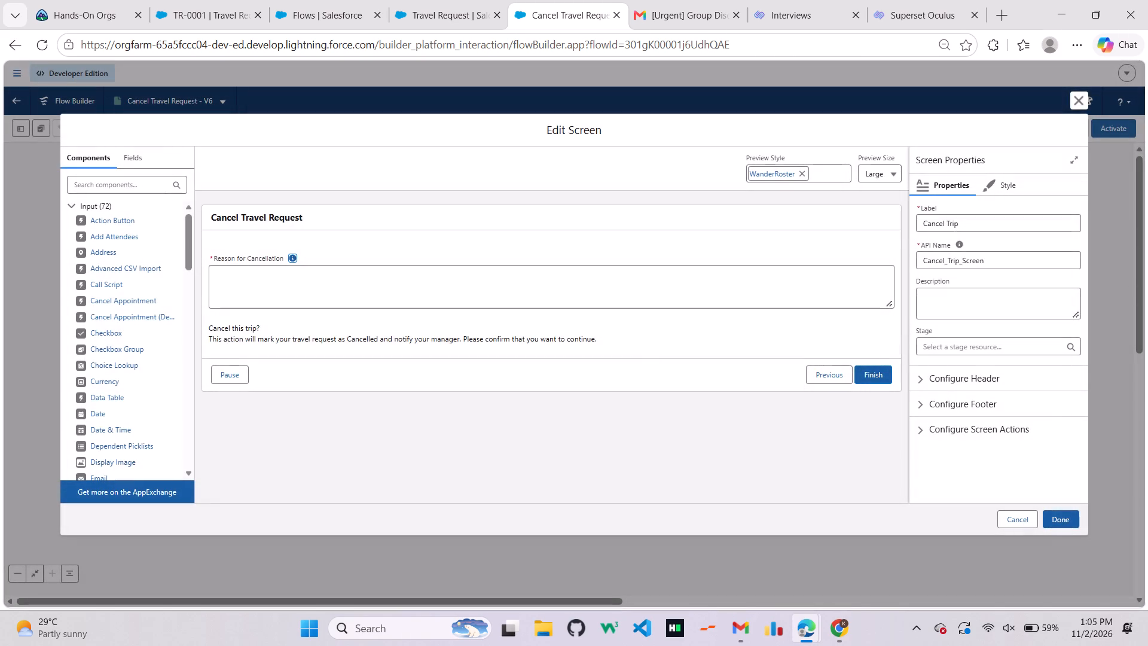
# Add a Text component labelled Cancel Trip by user, with API name Cancel_Trip_by_user, below Reason for Cancellation on the screen.
pyautogui.click(126, 193)
pyautogui.write('text')
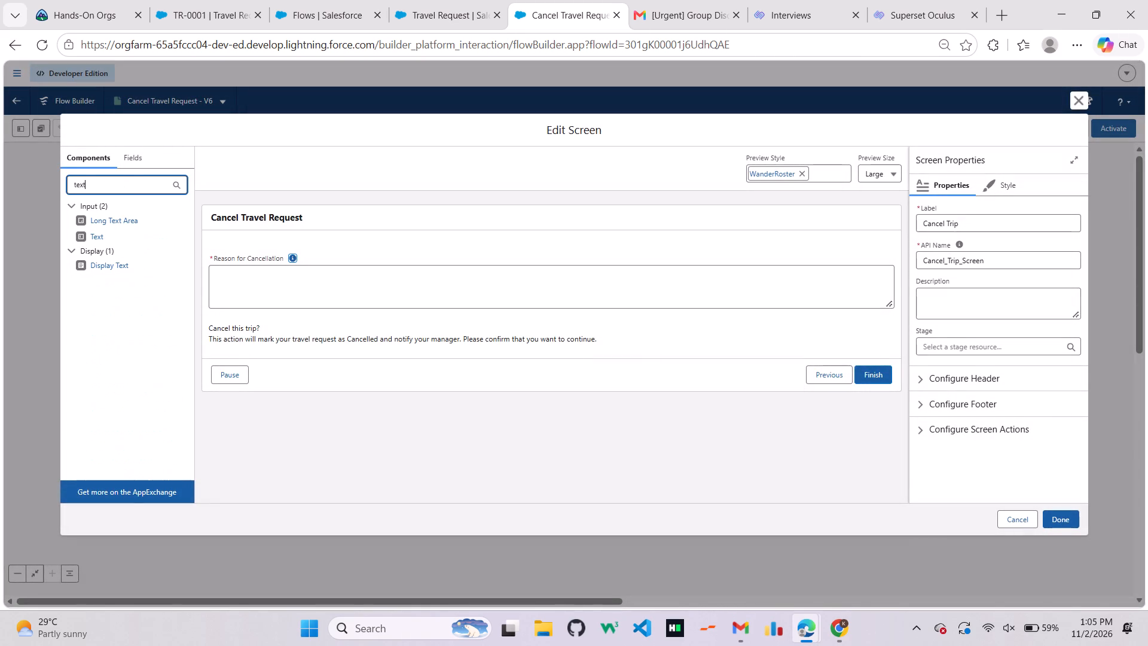
pyautogui.moveTo(93, 233); pyautogui.dragTo(299, 309)
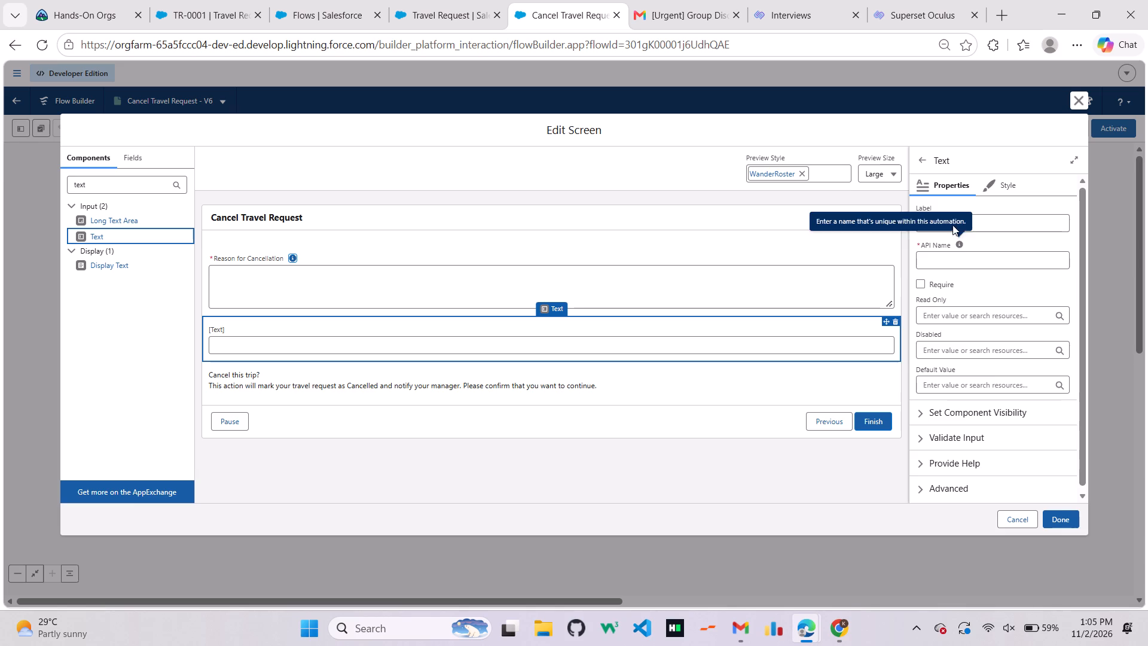
pyautogui.click(1005, 225)
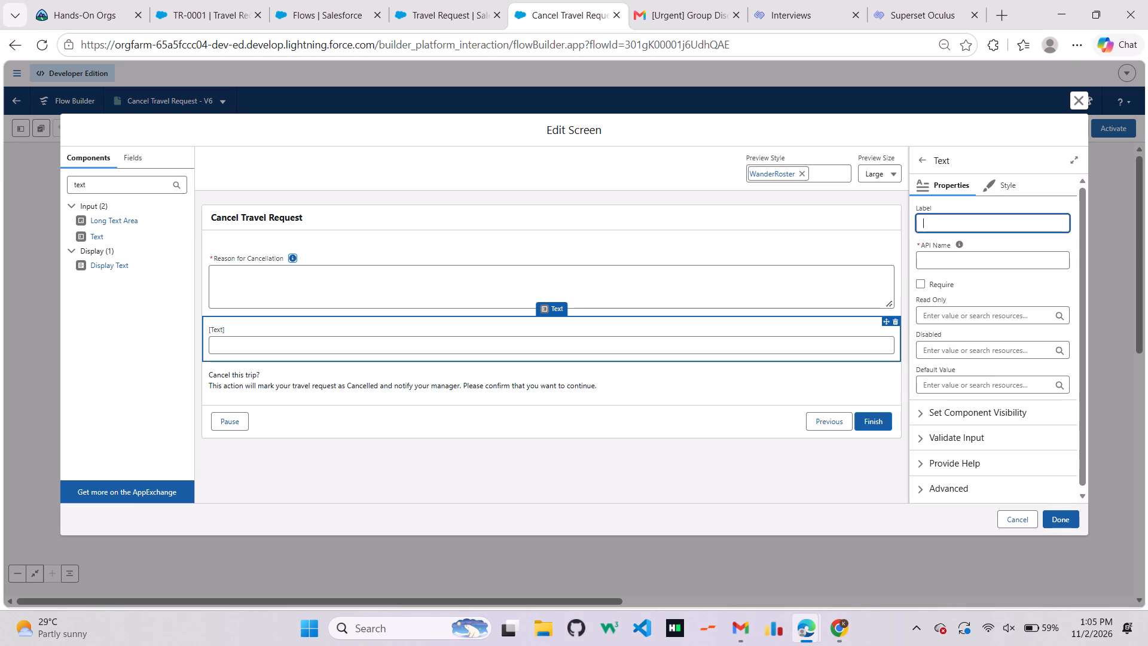
pyautogui.write('ancel')
pyautogui.press('space')
pyautogui.press('BackSpace')
pyautogui.write('ip')
pyautogui.press('space')
pyautogui.write('by user')
pyautogui.click(1054, 260)
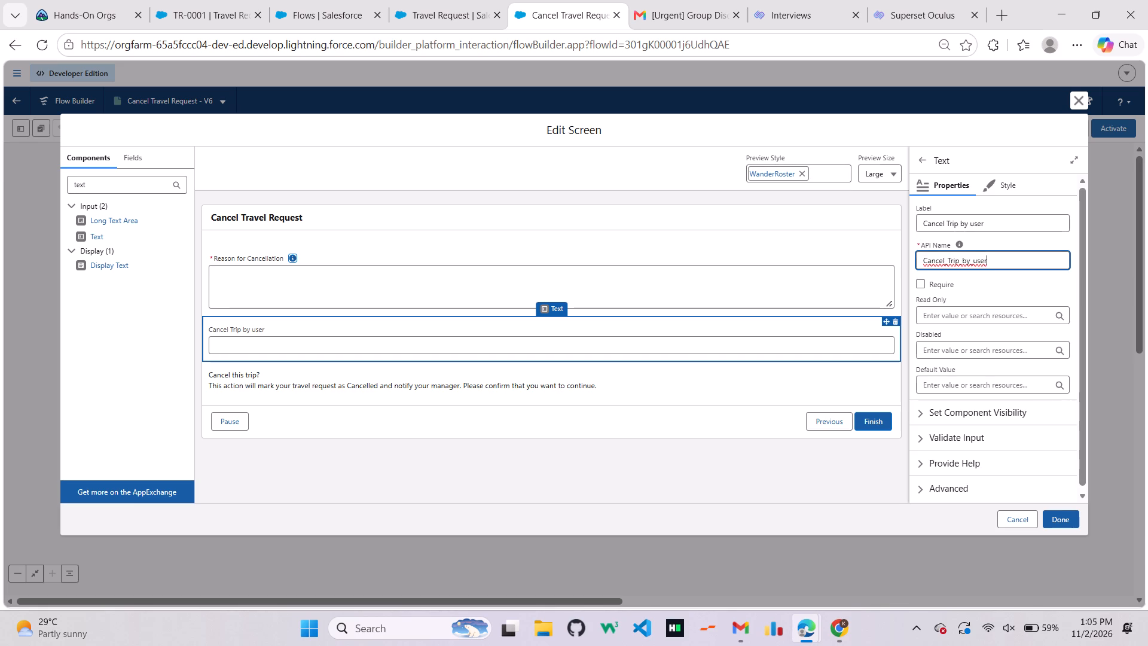
# Examine the validation, help and advanced settings of the Cancel Trip by user component, and close the screen editor without applying the edits.
pyautogui.scroll(-1, 975, 345)
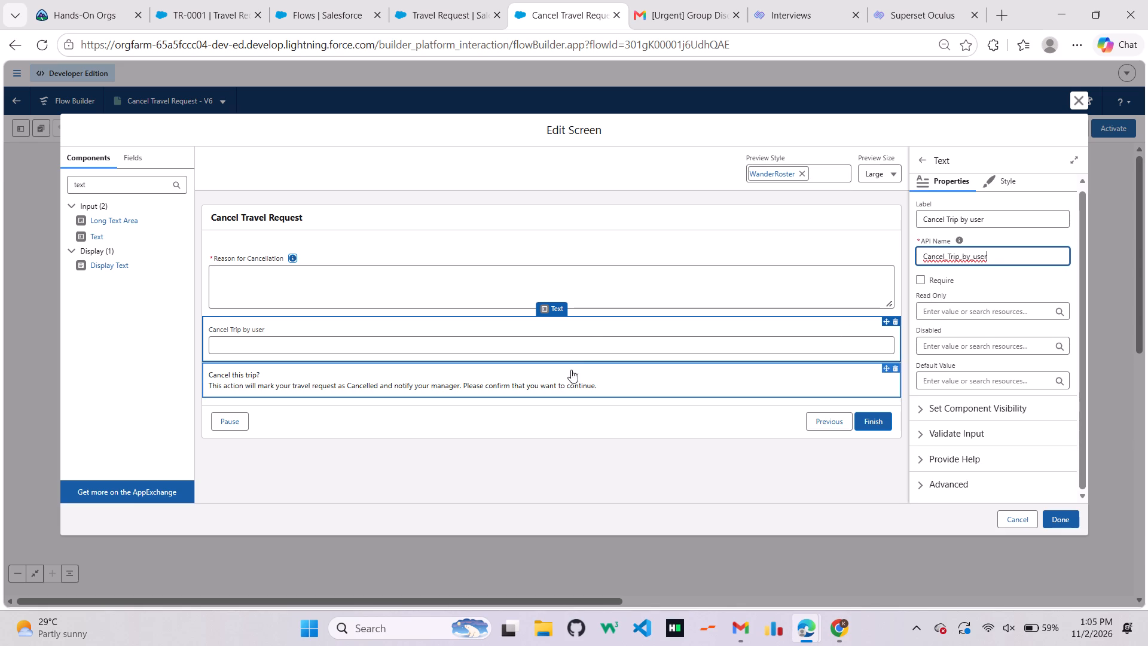
pyautogui.scroll(-2, 978, 443)
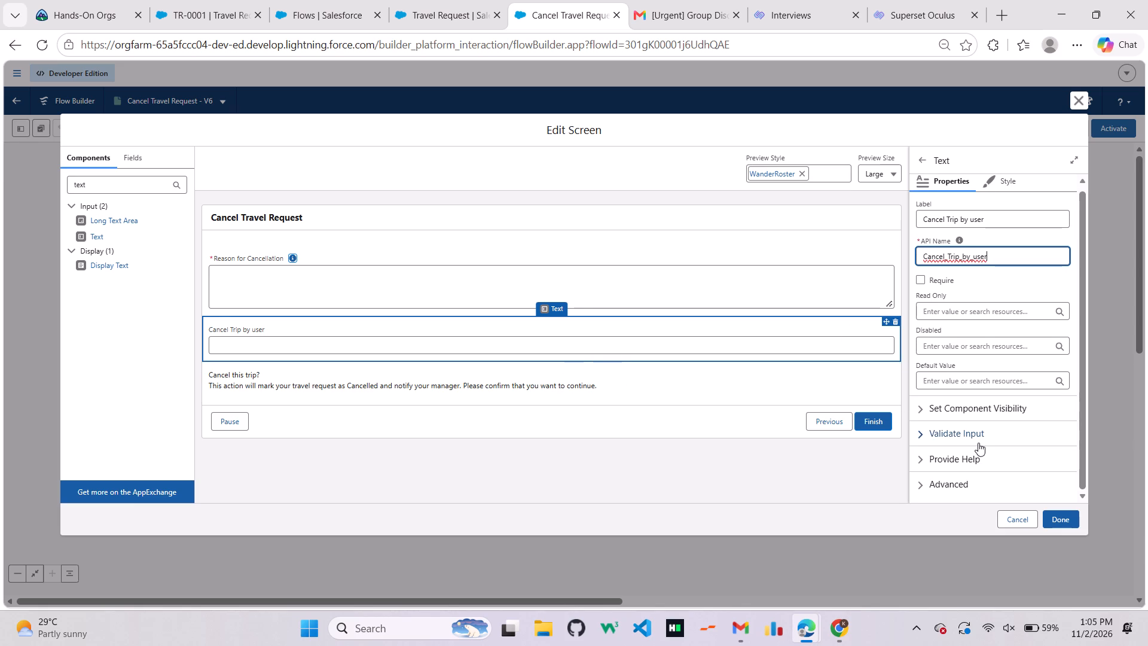
pyautogui.scroll(-3, 978, 443)
pyautogui.click(918, 428)
pyautogui.scroll(-2, 918, 428)
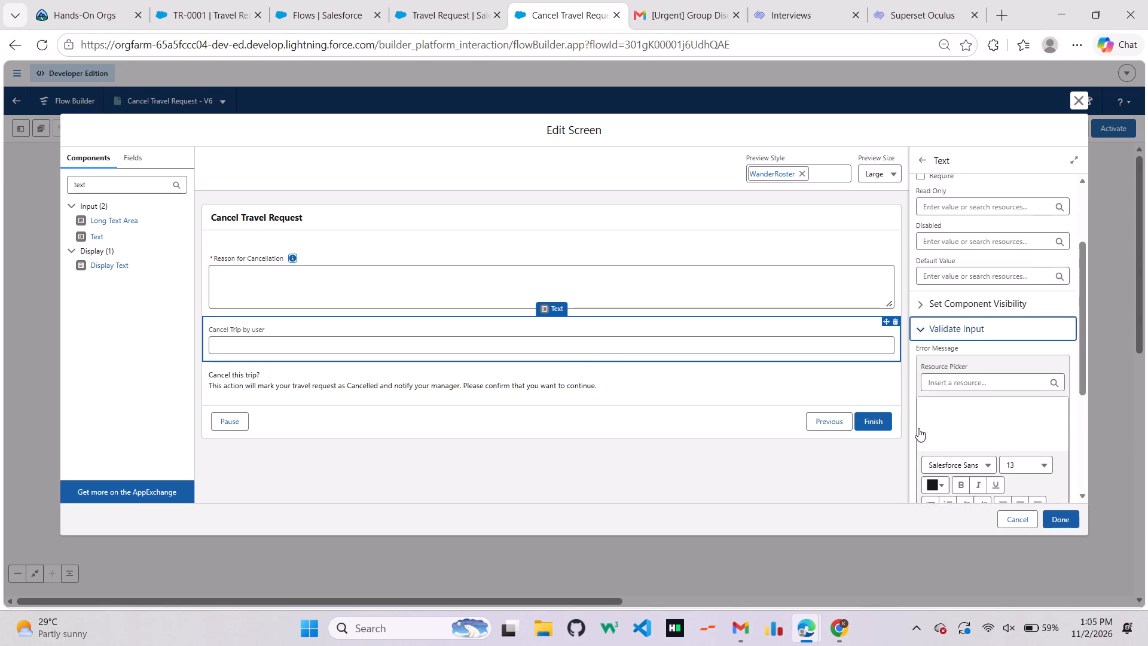
pyautogui.scroll(-1, 918, 428)
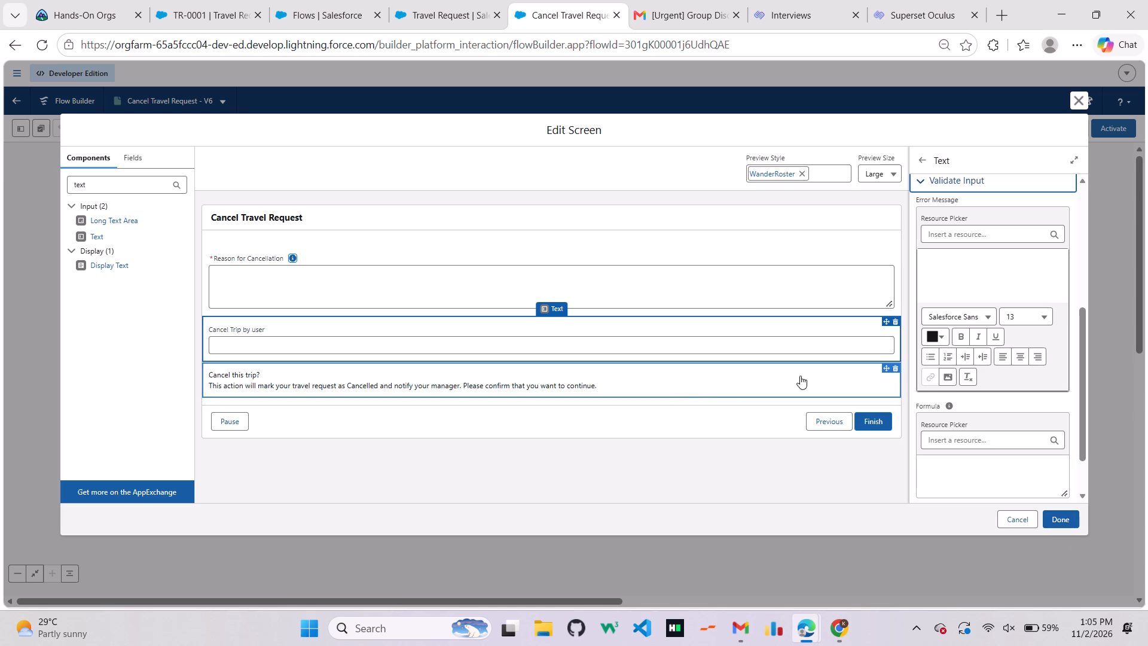
pyautogui.click(710, 333)
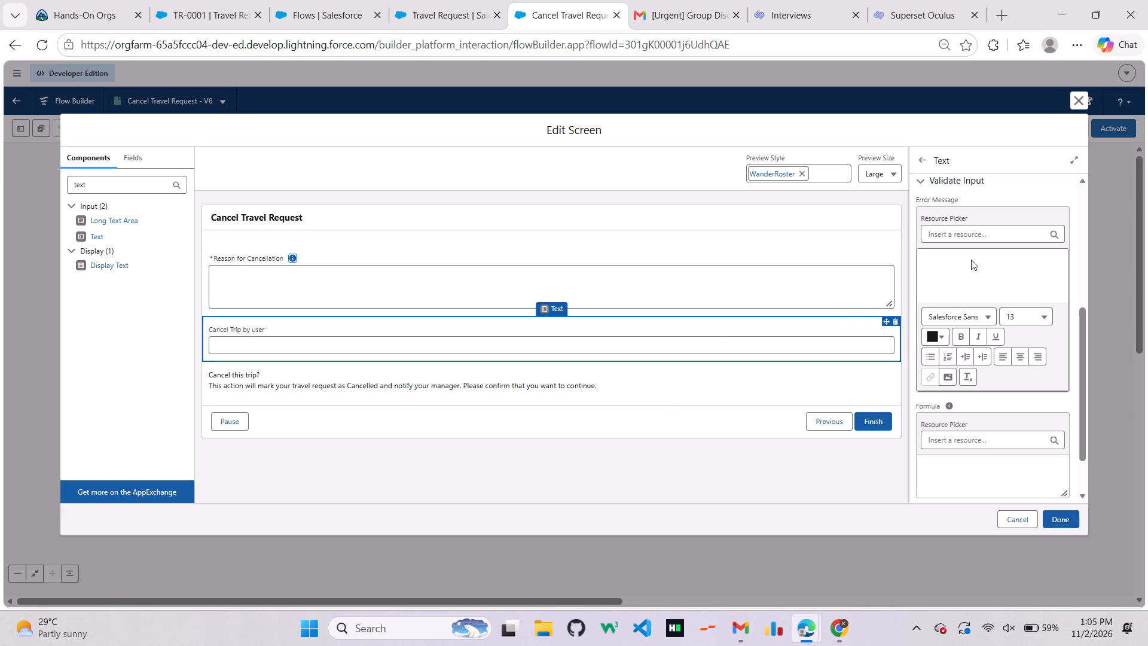
pyautogui.scroll(4, 971, 260)
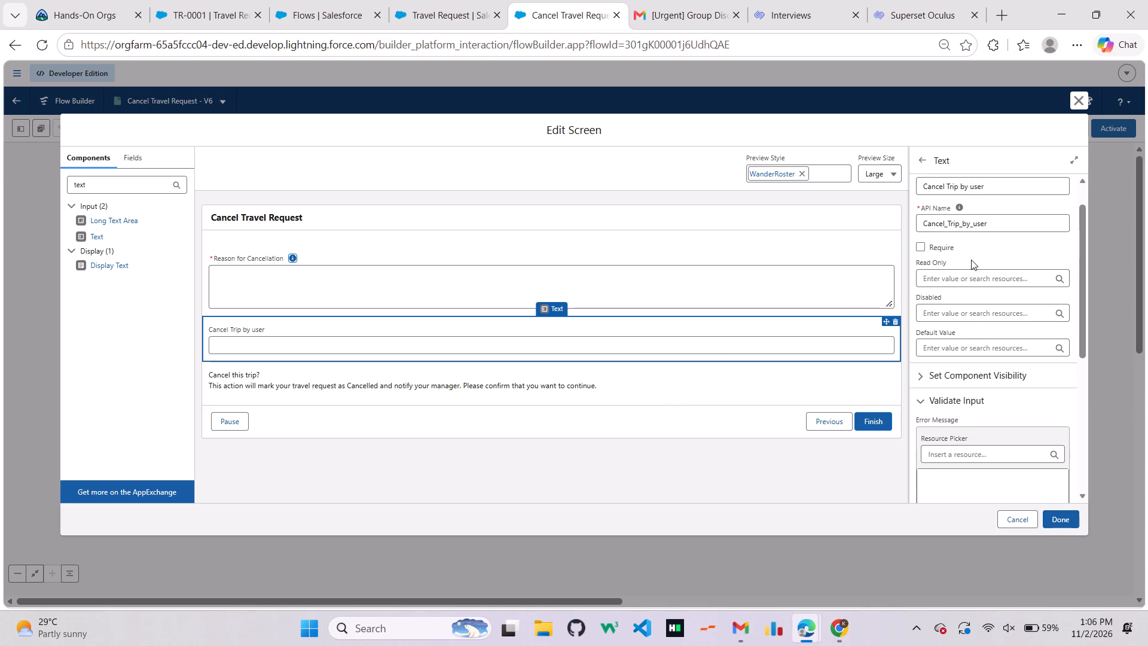
pyautogui.scroll(-5, 971, 260)
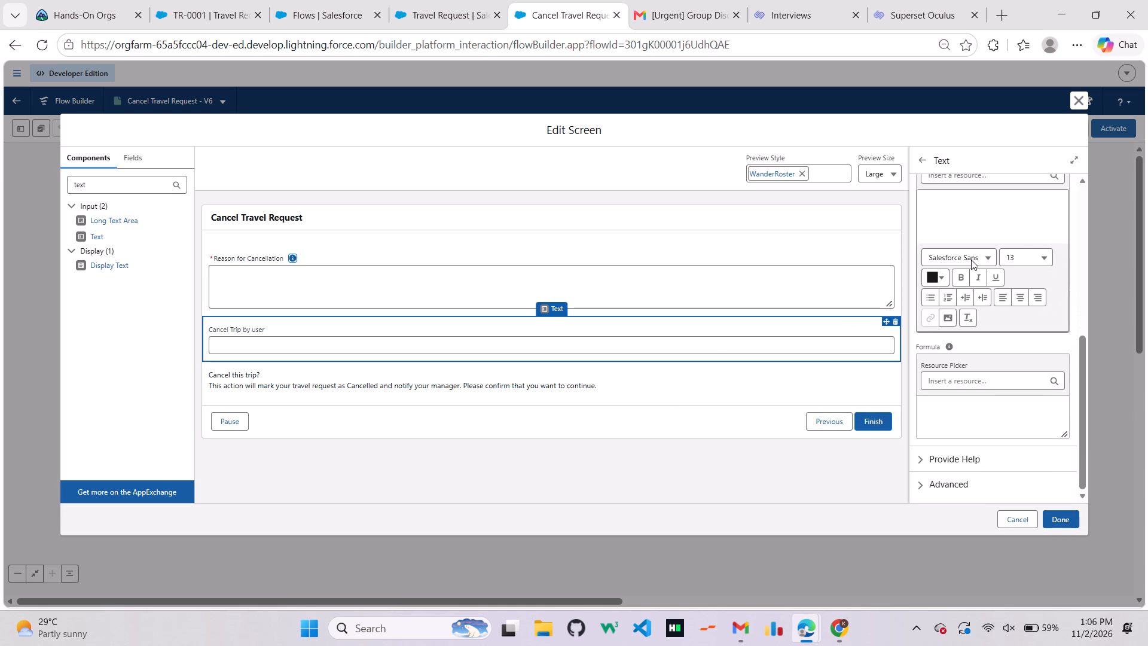
pyautogui.scroll(-3, 971, 260)
pyautogui.click(927, 464)
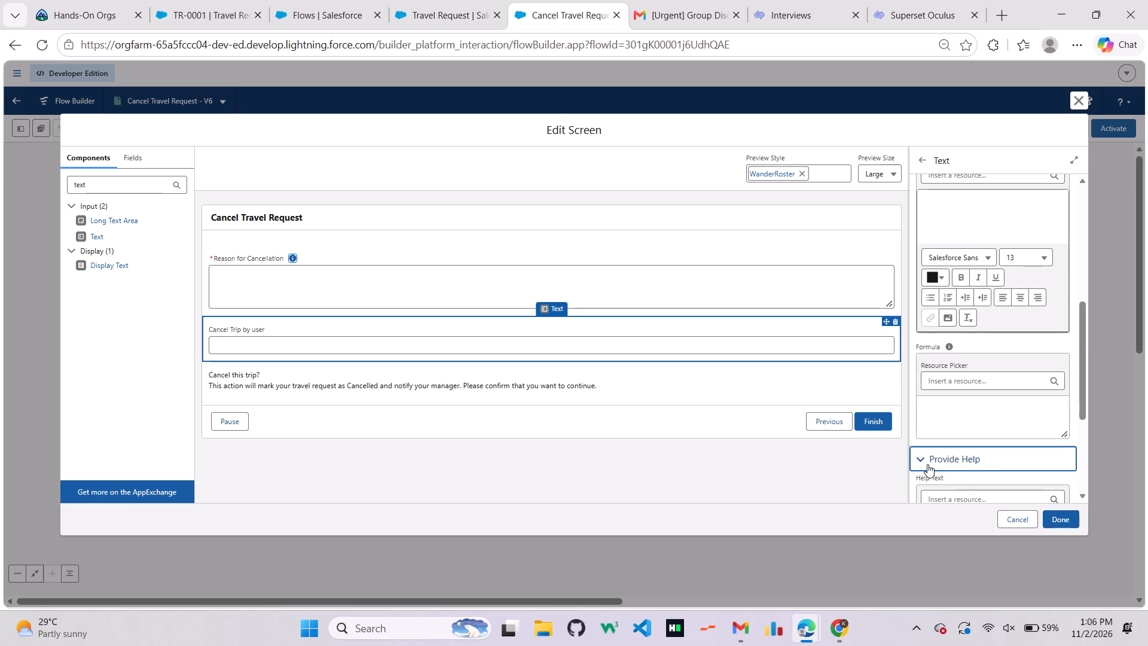
pyautogui.scroll(-7, 927, 464)
pyautogui.click(918, 495)
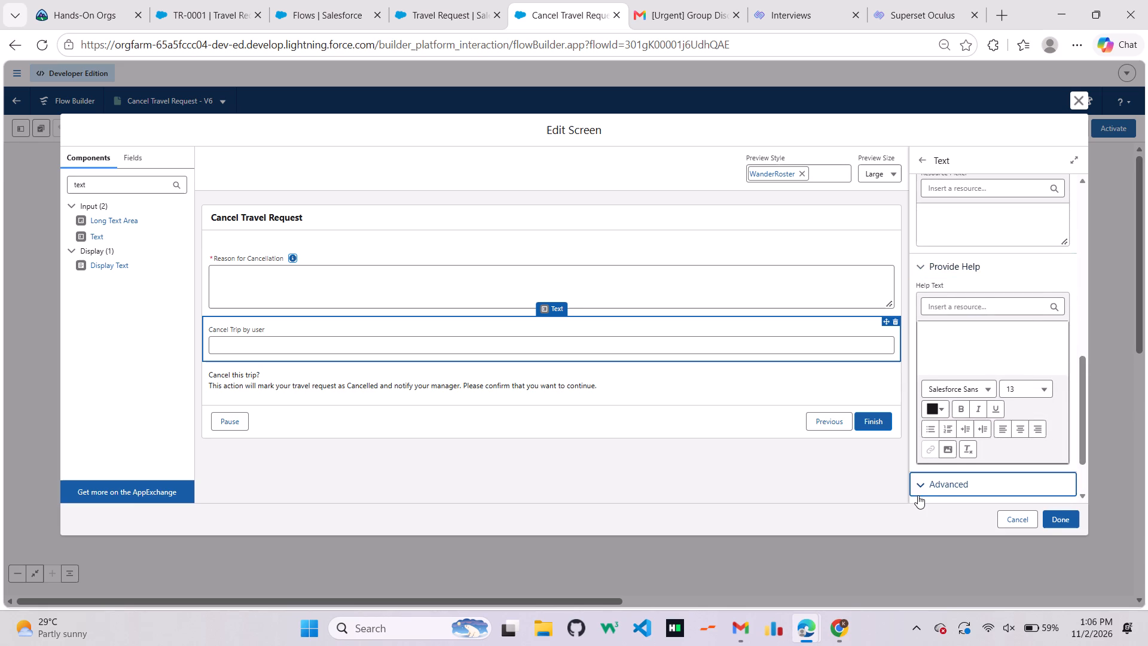
pyautogui.scroll(-8, 918, 495)
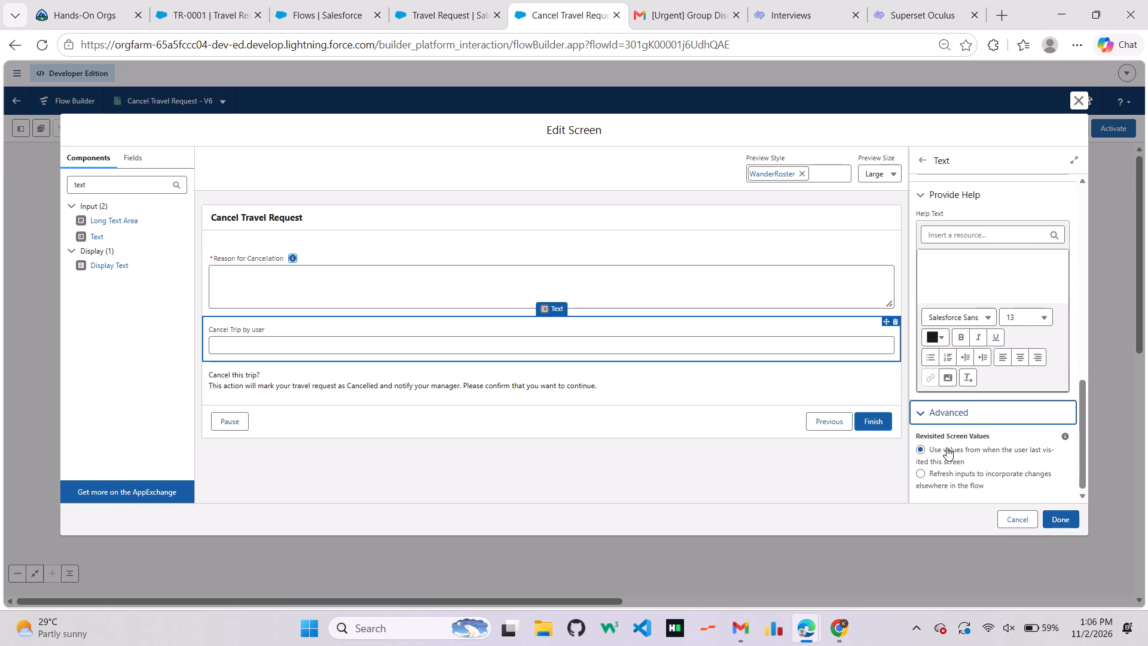
pyautogui.click(1078, 103)
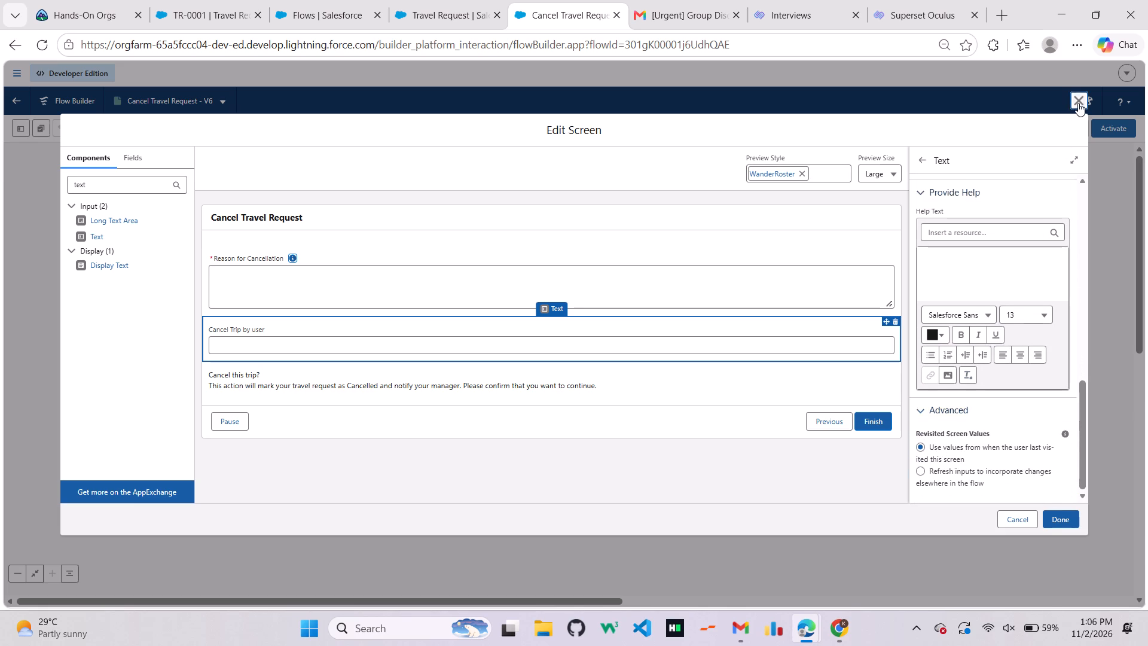
# Show the flow's resources and elements, and examine the field values set in Update Travel Request to Cancelled and the Cancel_Trip screen component.
pyautogui.click(21, 132)
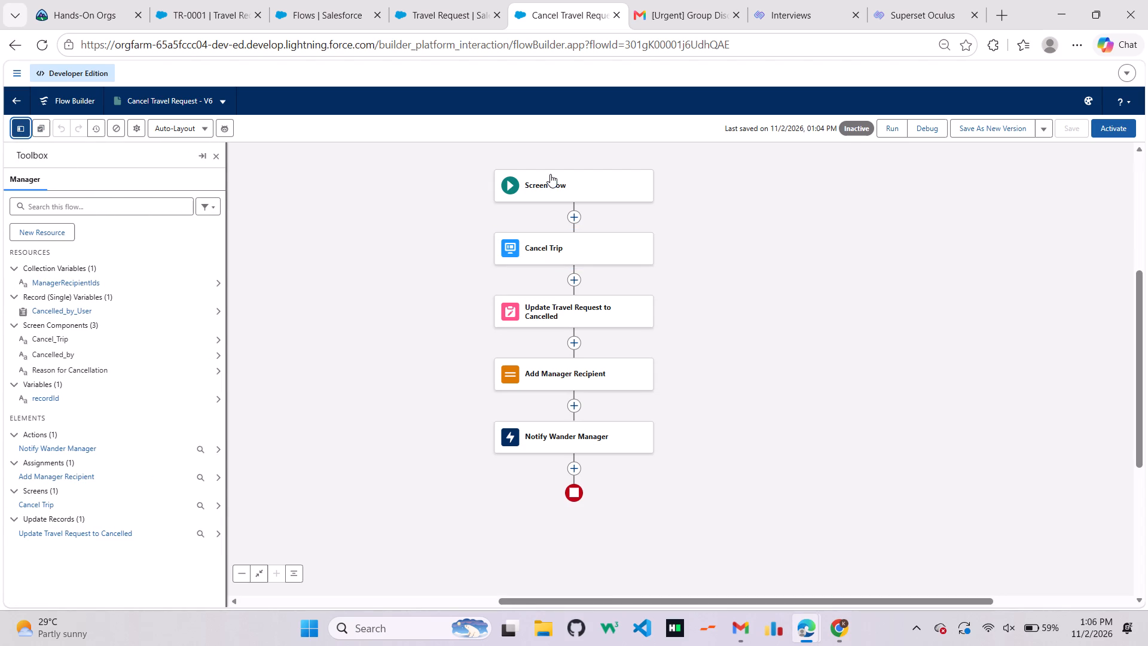
pyautogui.click(555, 319)
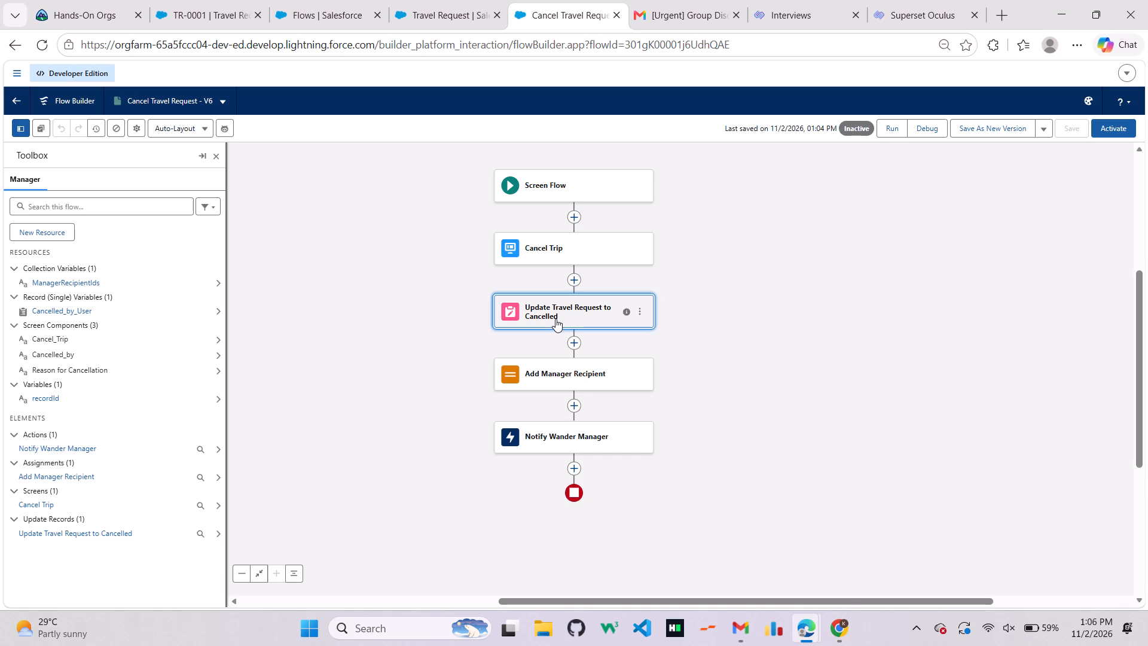
pyautogui.scroll(-2, 889, 431)
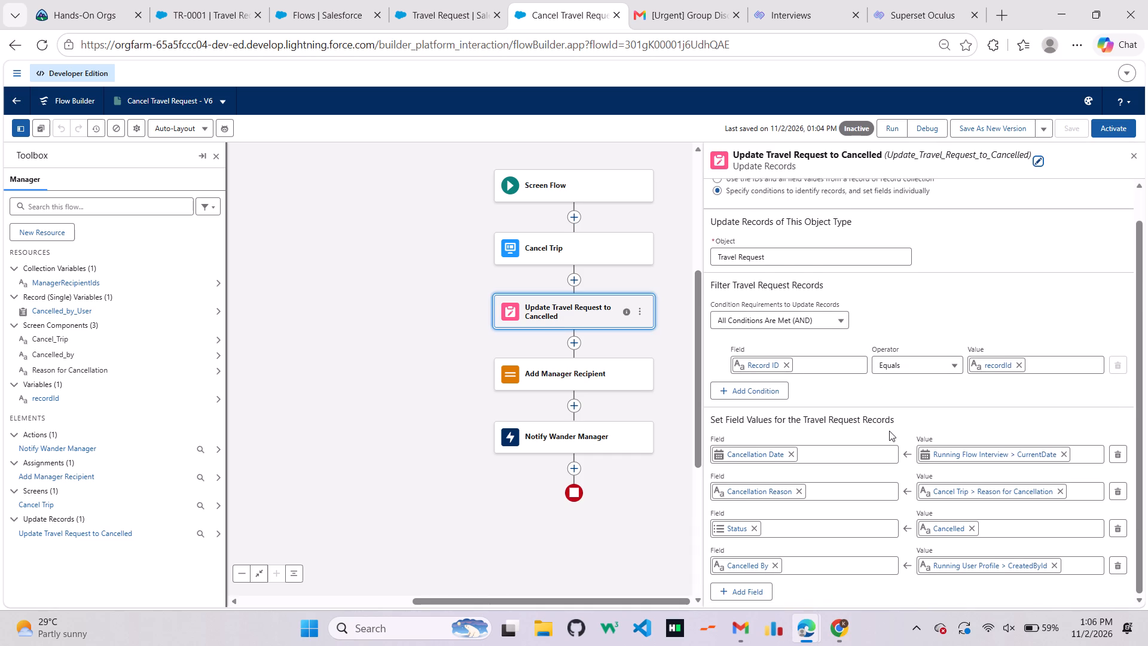
pyautogui.scroll(-3, 889, 431)
pyautogui.click(121, 337)
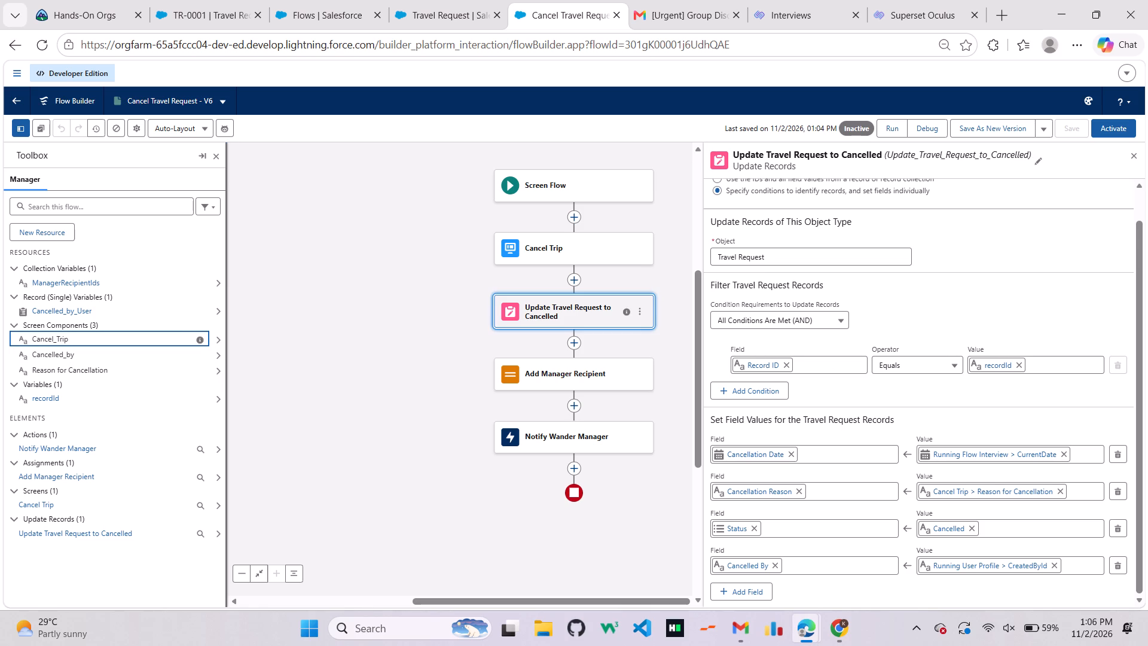
# Clear the default value of the Cancelled_by text component on the Cancel Trip screen.
pyautogui.click(522, 257)
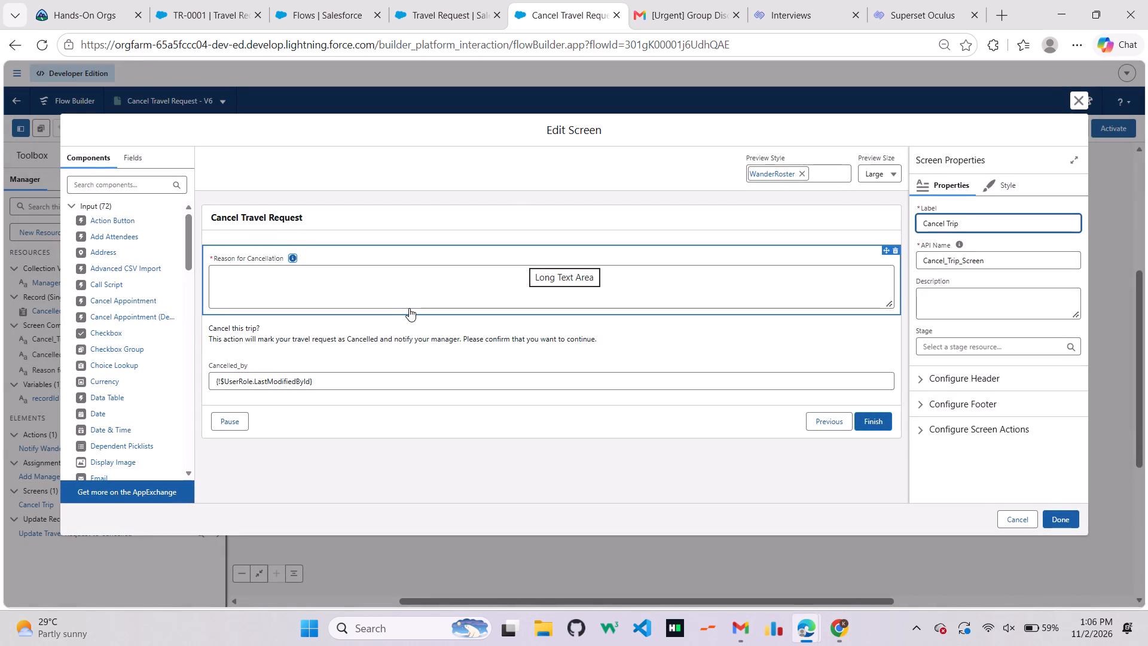
pyautogui.click(409, 308)
pyautogui.click(416, 355)
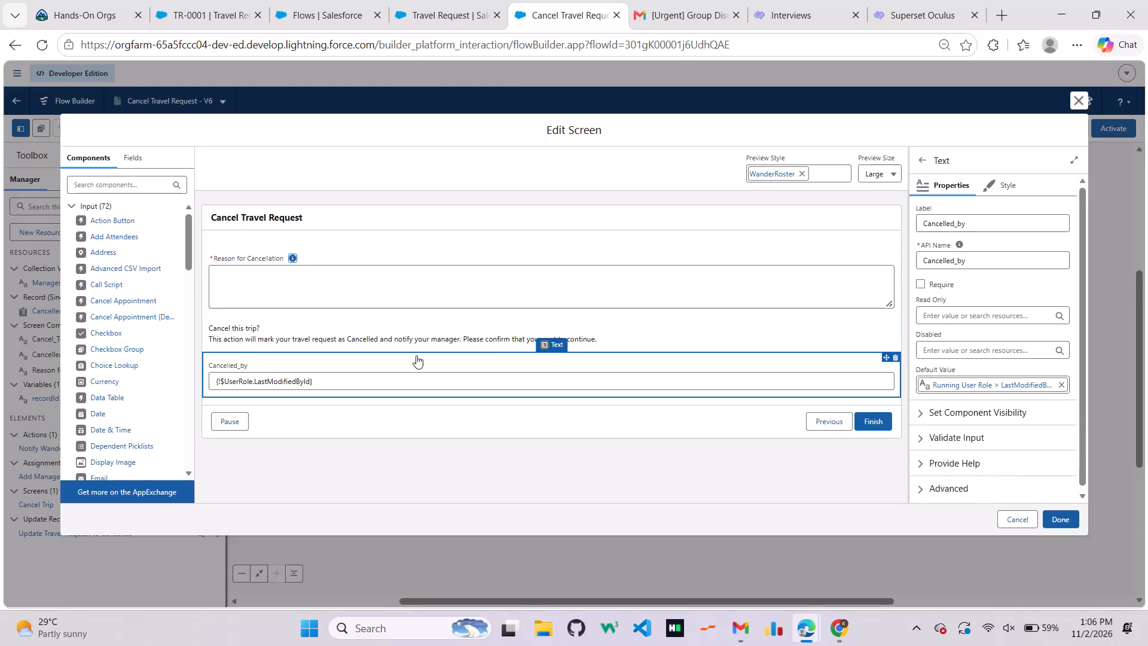
pyautogui.scroll(-1, 1035, 321)
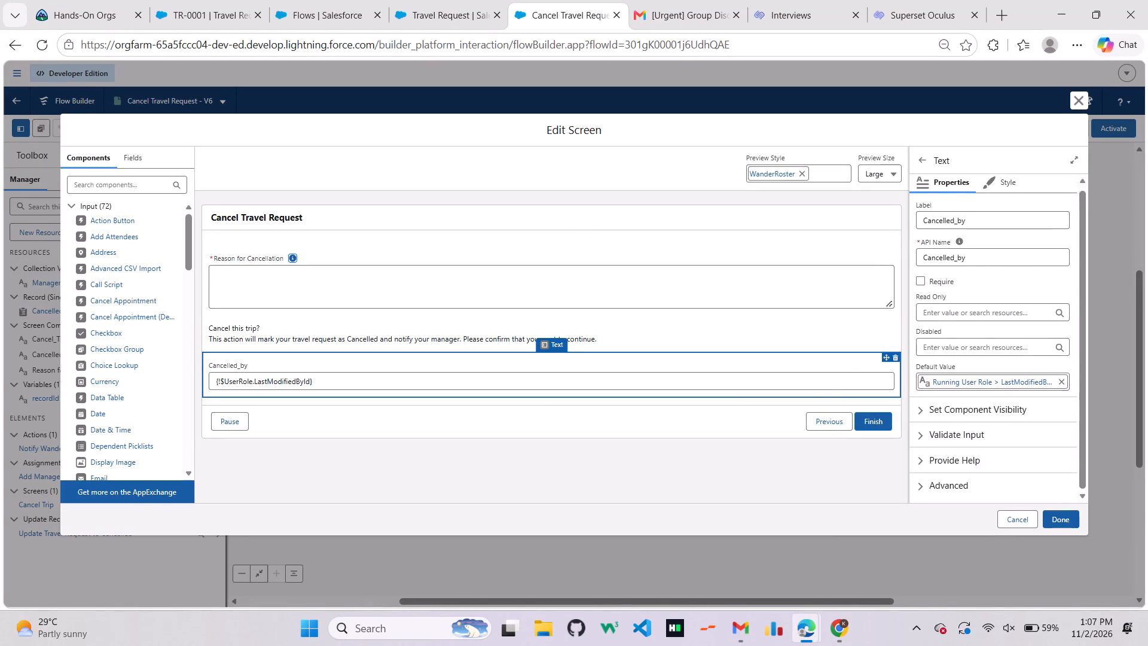
pyautogui.scroll(-1, 1035, 321)
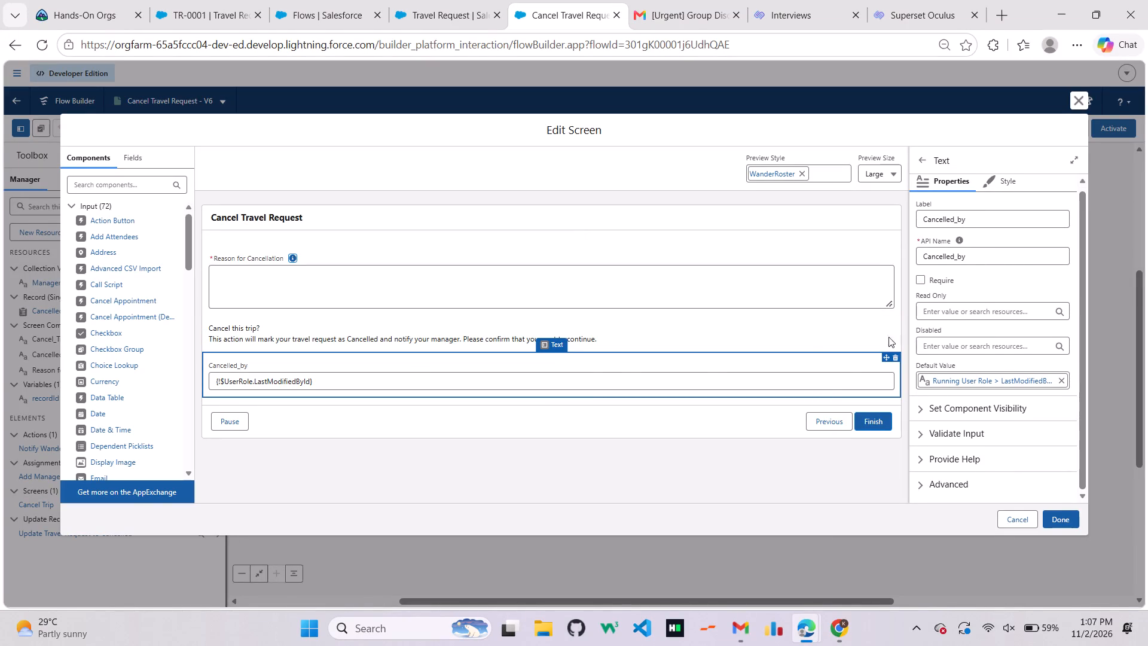
pyautogui.click(1061, 379)
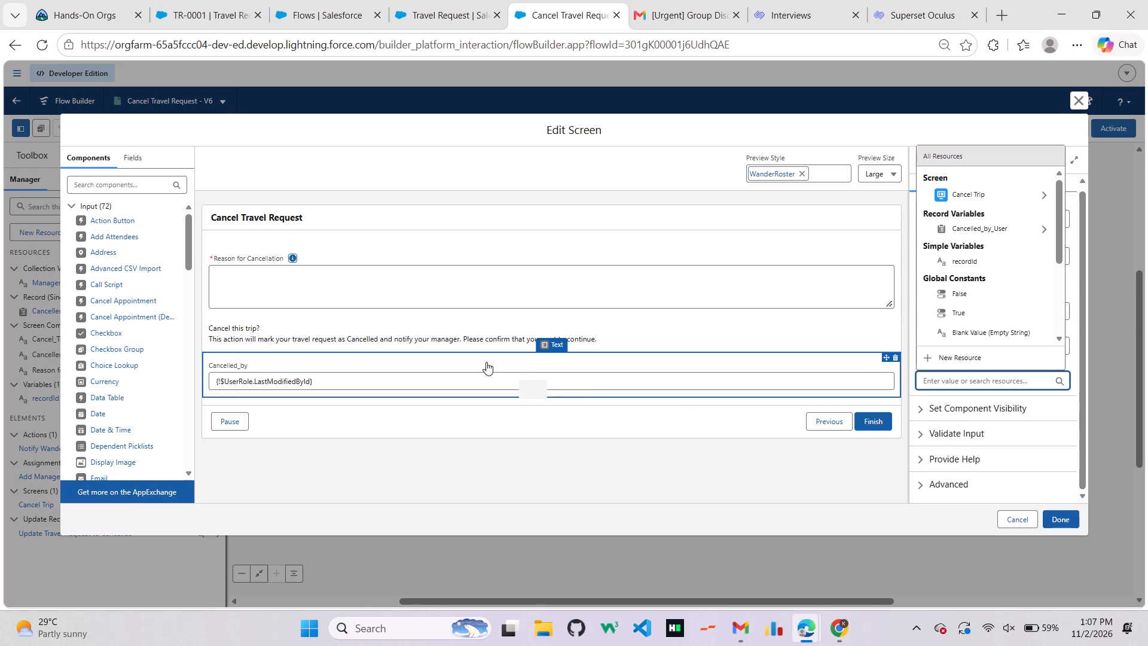
pyautogui.click(472, 377)
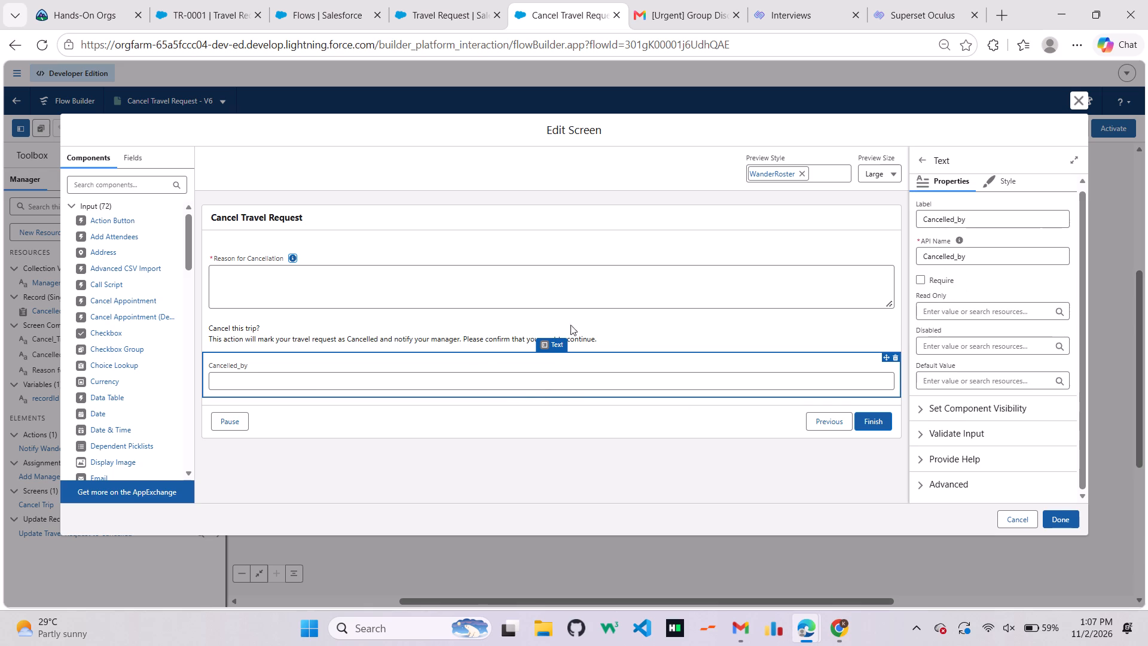
pyautogui.scroll(-3, 967, 259)
pyautogui.scroll(3, 967, 259)
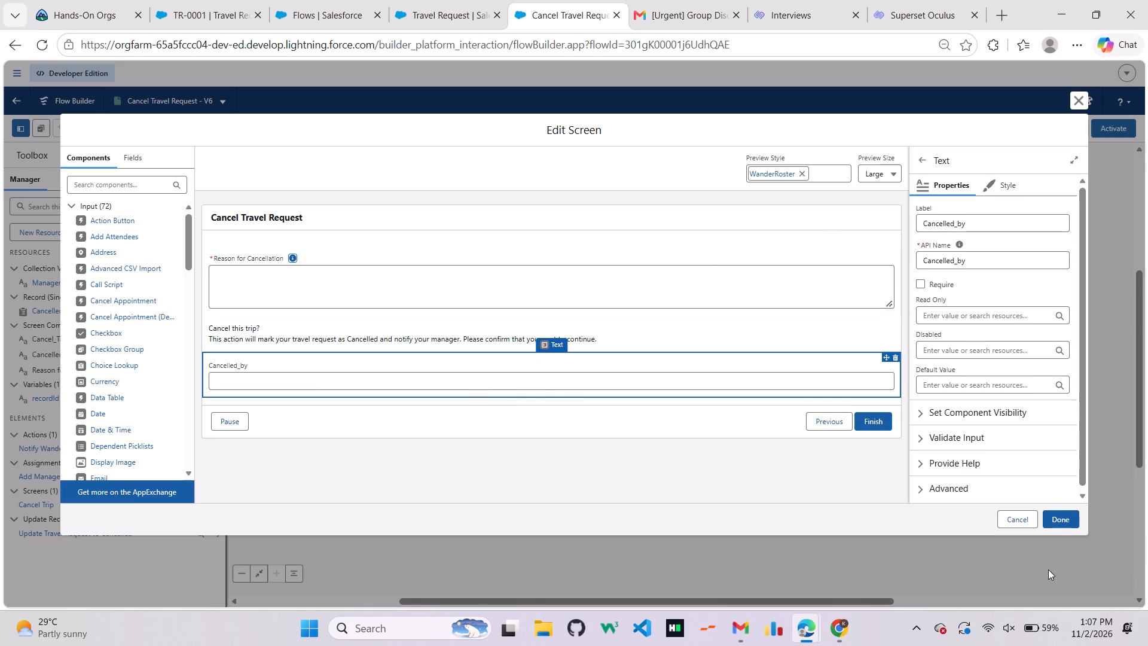
pyautogui.click(1063, 516)
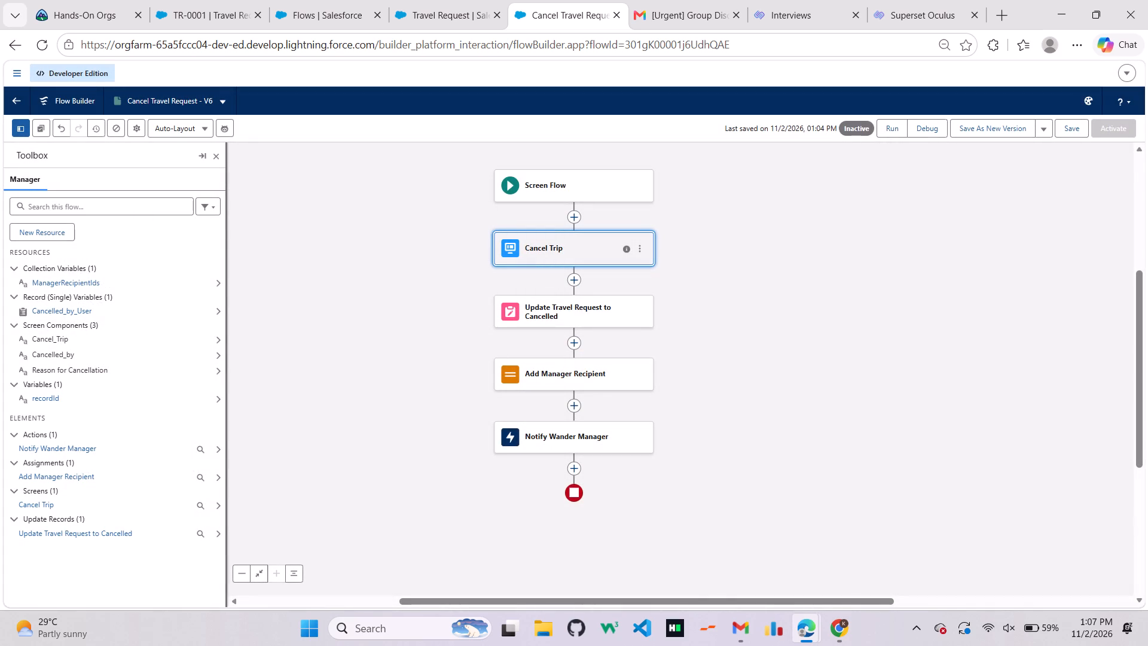
# In Update Travel Request to Cancelled, set the Cancelled By field's value to Cancel Trip > Cancelled_by.
pyautogui.click(573, 310)
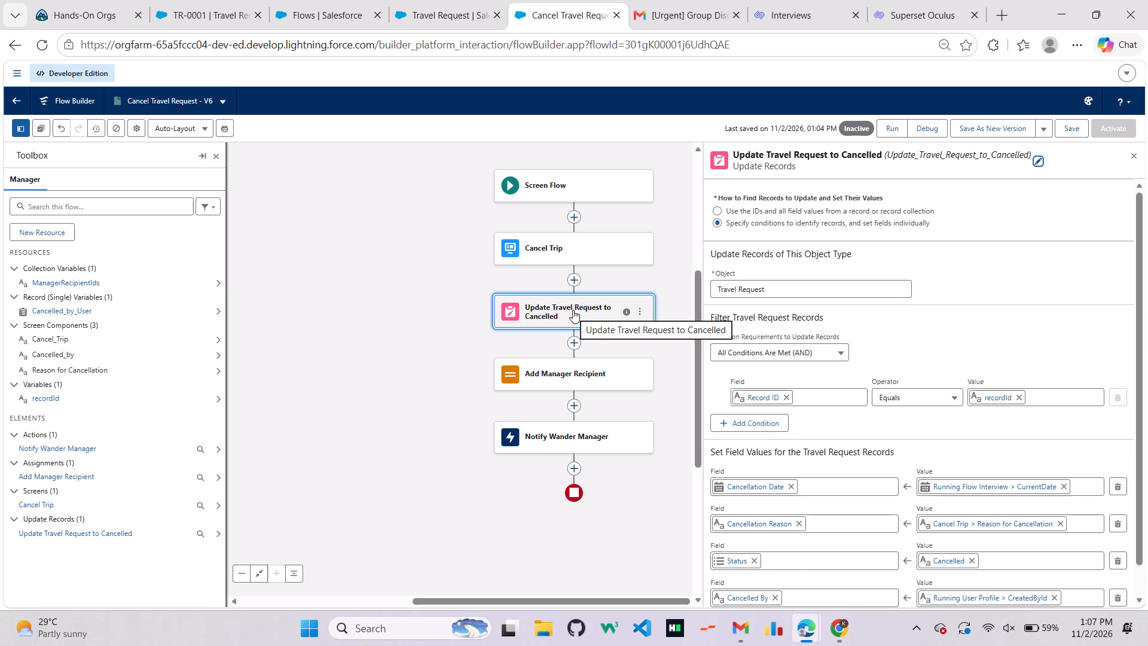
pyautogui.scroll(-8, 896, 450)
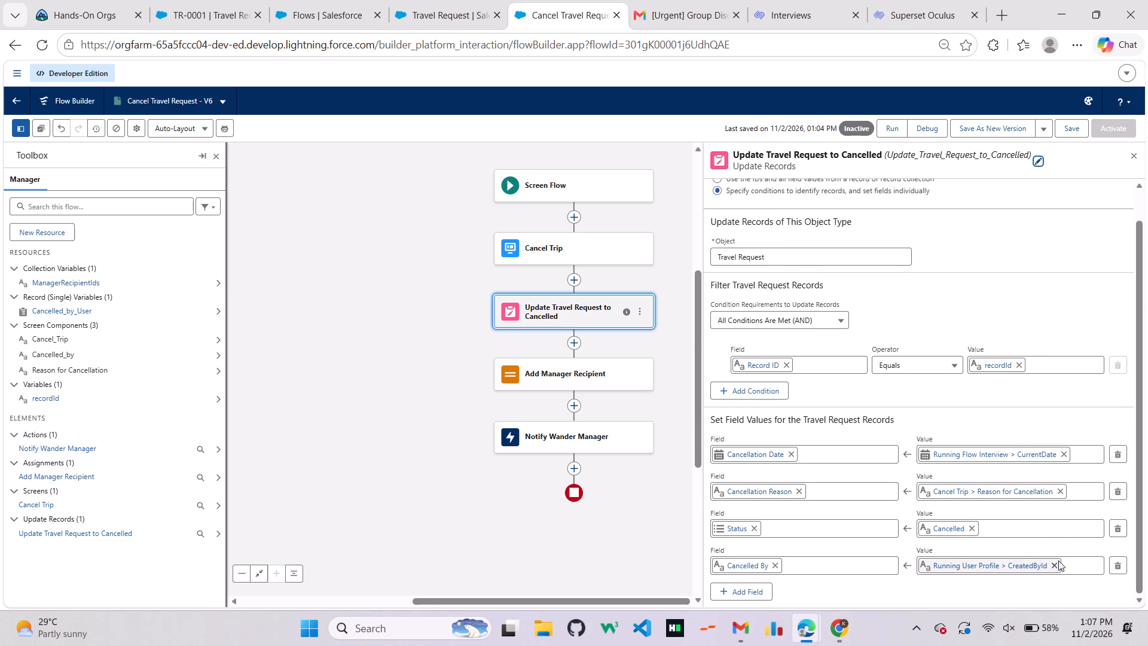
pyautogui.click(1052, 566)
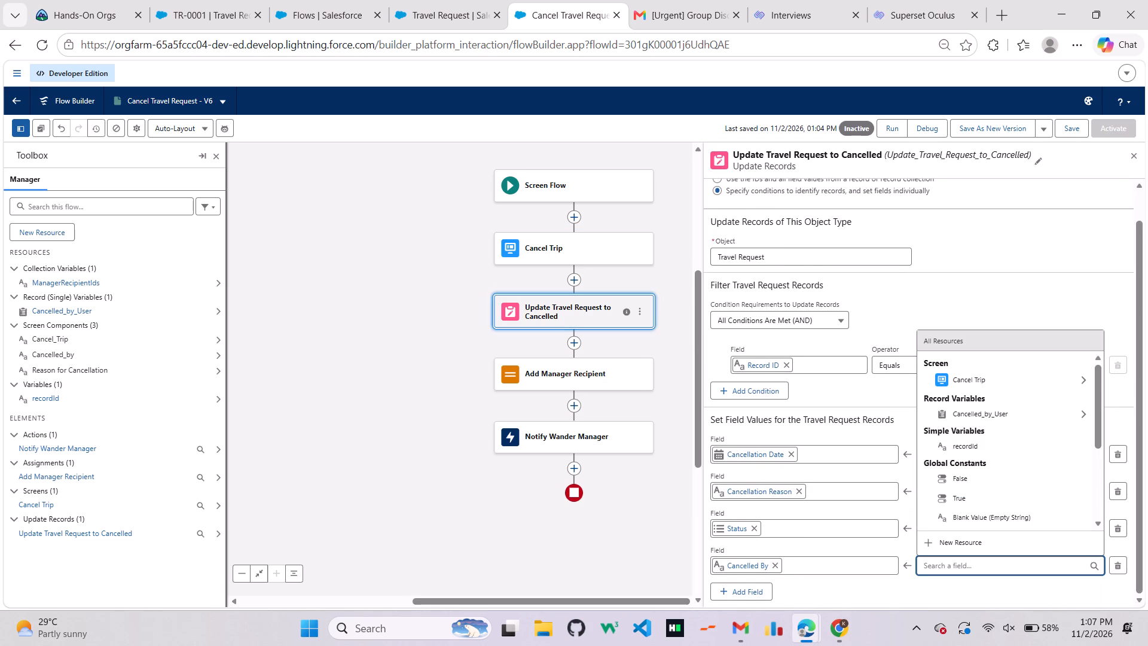
pyautogui.click(979, 382)
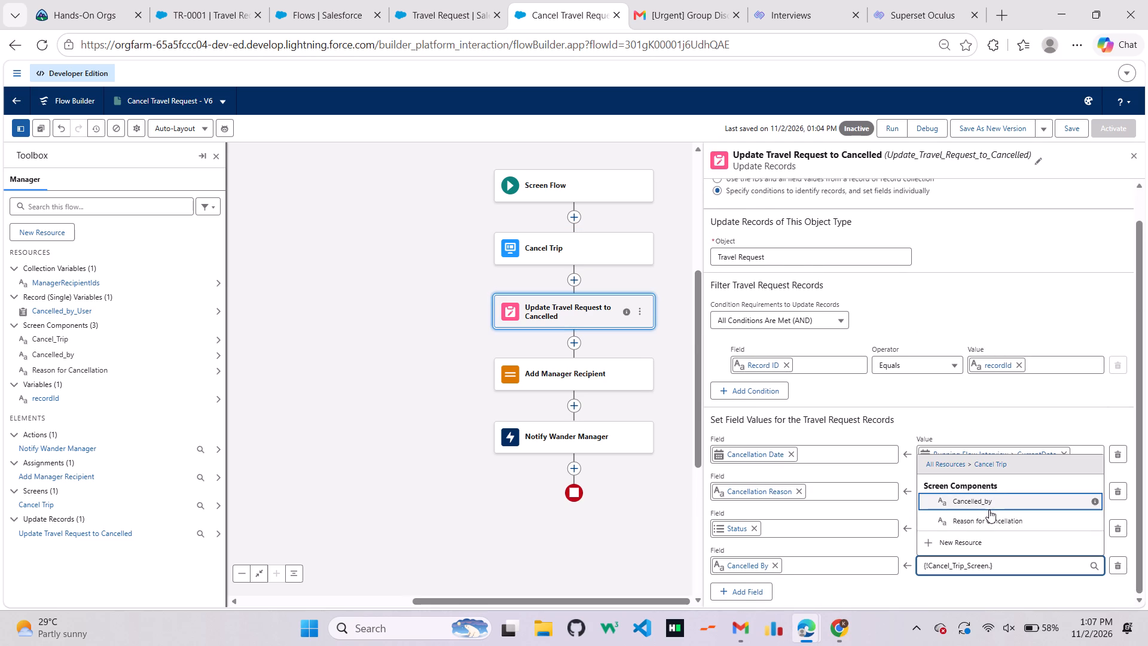
pyautogui.click(989, 501)
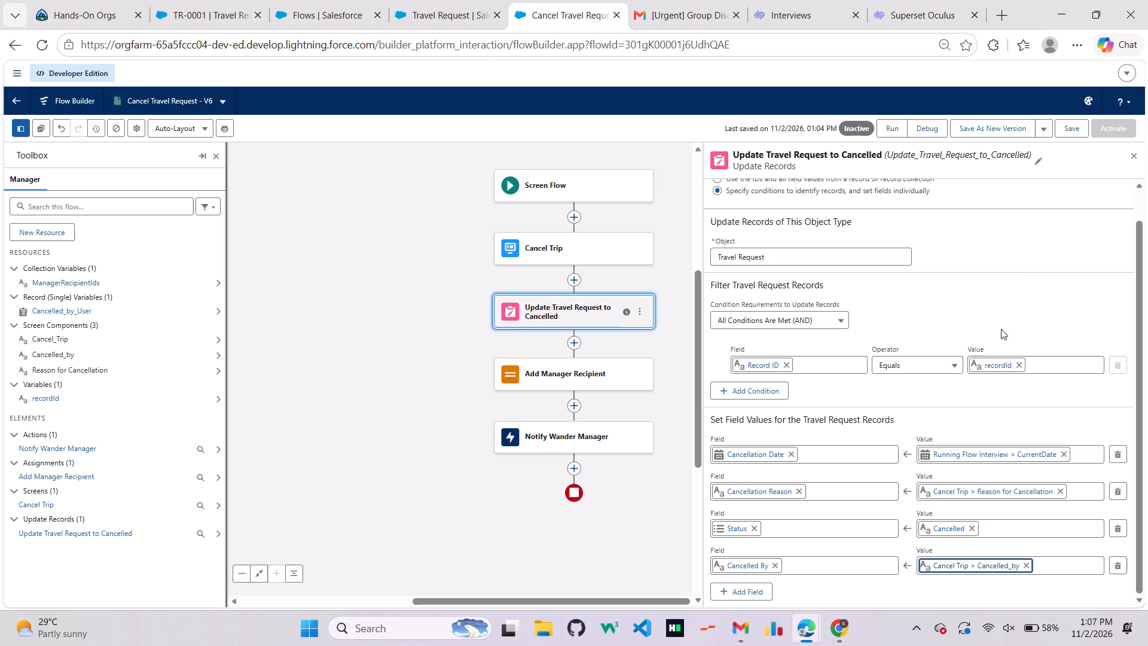
# Save and activate the Cancel Travel Request flow.
pyautogui.click(1077, 129)
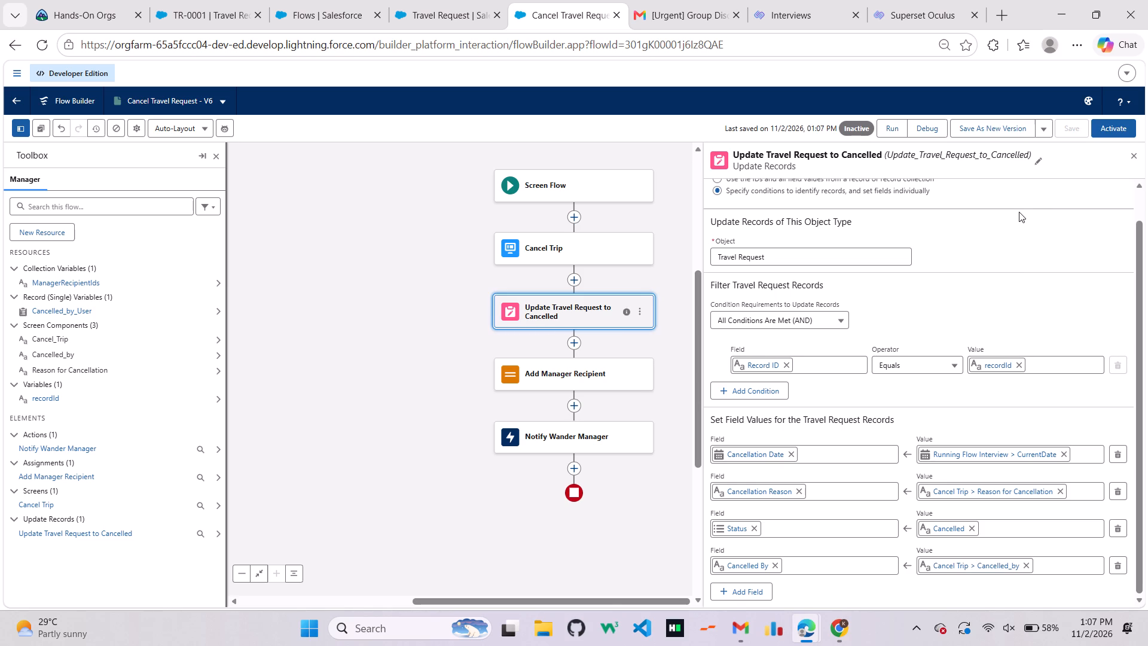
pyautogui.click(1106, 126)
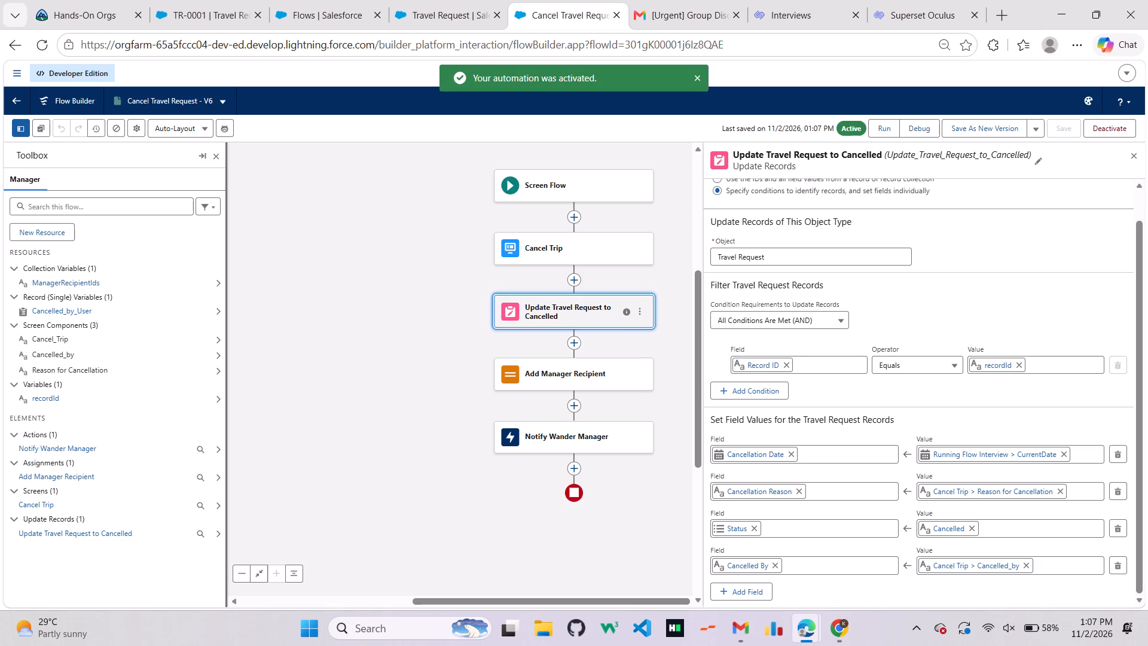
# Reload TR-0001 and run its Cancel Trip by Dharani action with reason Delay and Cancelled_by Darani.
pyautogui.click(304, 10)
pyautogui.click(199, 5)
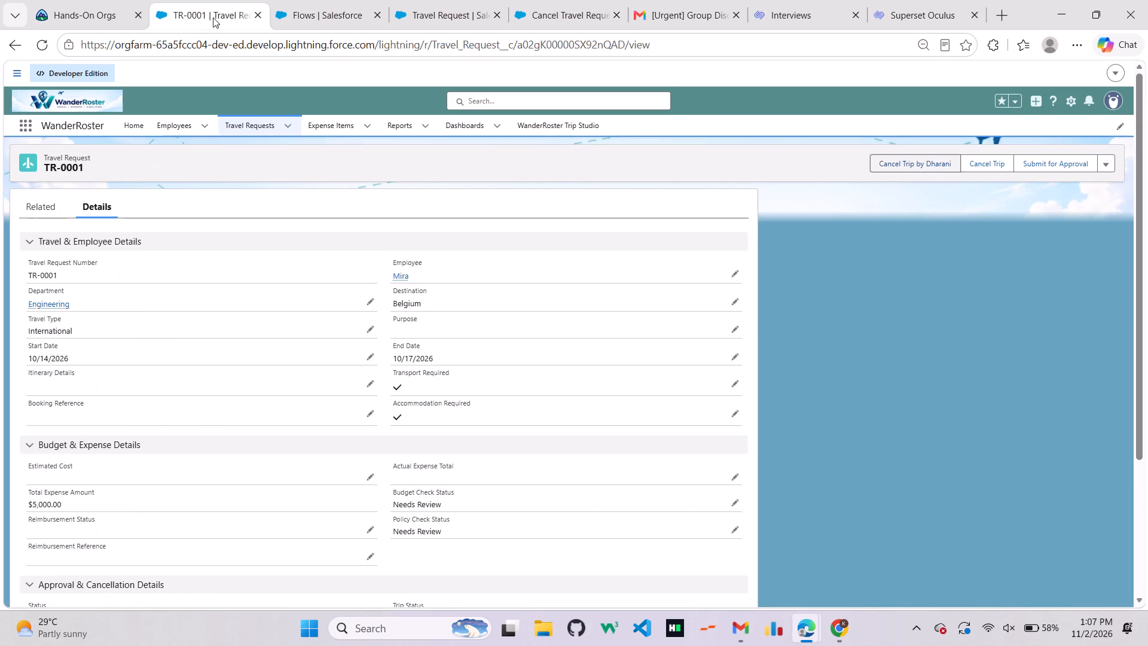
pyautogui.hotkey('ctrl', 'r')
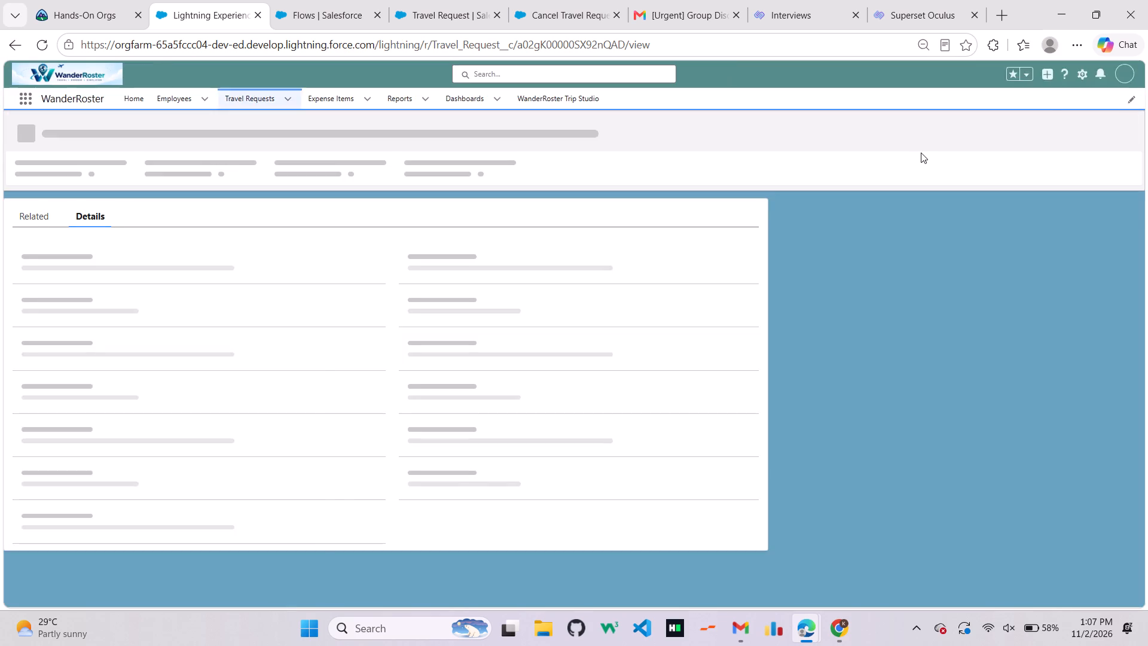
pyautogui.click(930, 164)
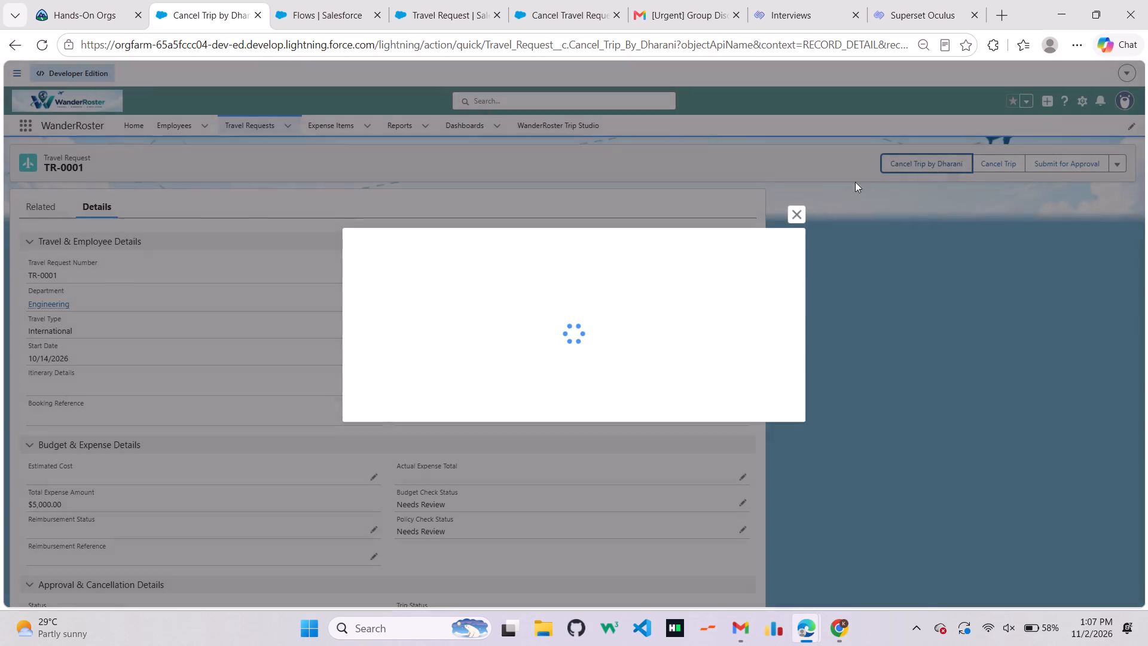
pyautogui.click(476, 309)
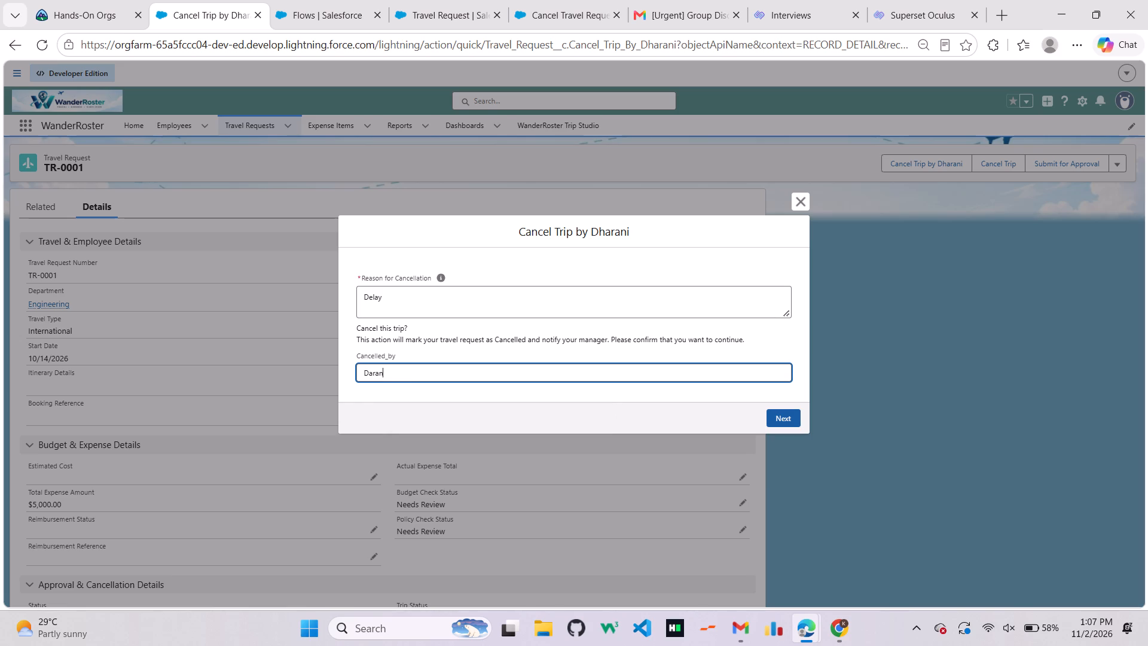
pyautogui.press('i')
pyautogui.click(792, 417)
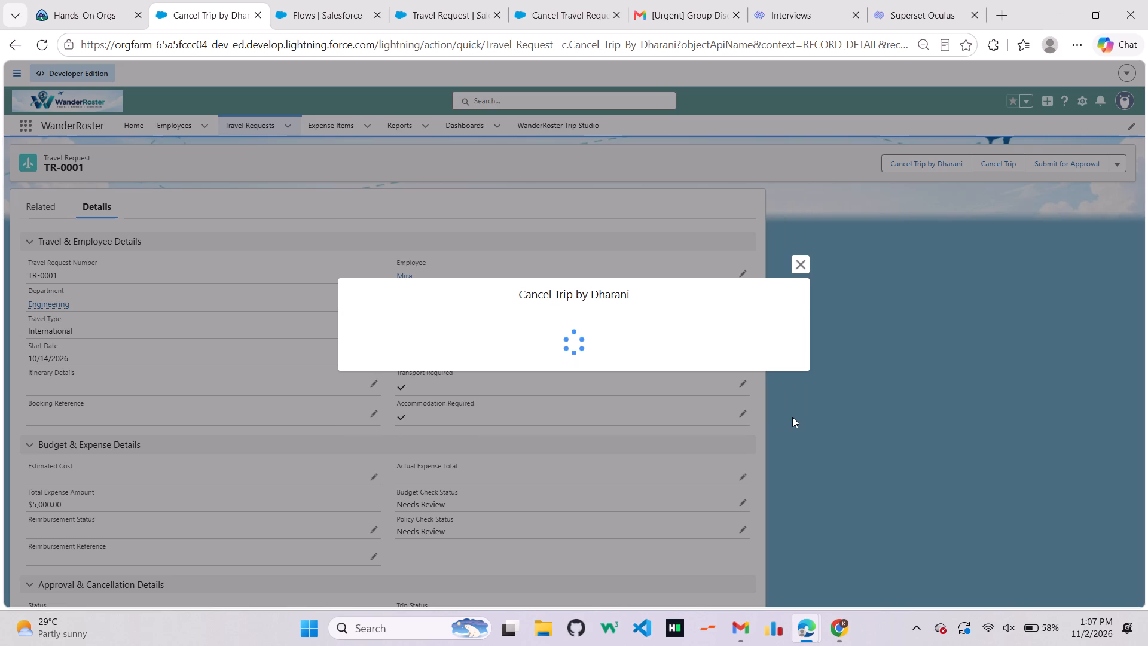
pyautogui.click(797, 258)
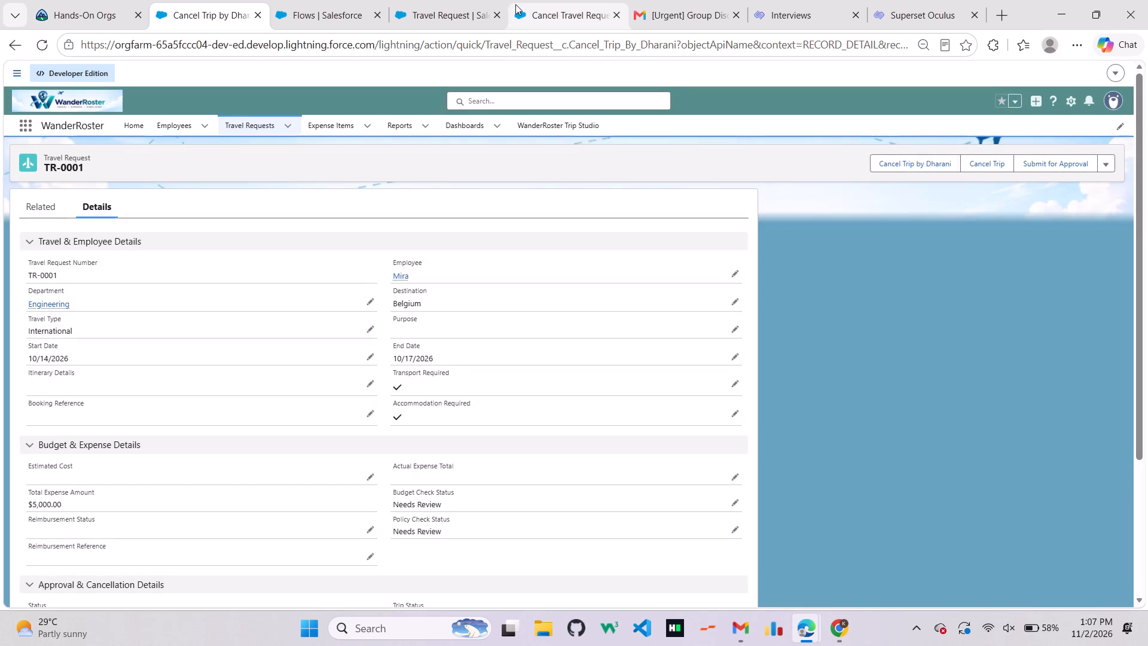
# In Setup, find Paused And Failed Flow Interviews and show the All Failed Flow Interviews list.
pyautogui.click(431, 22)
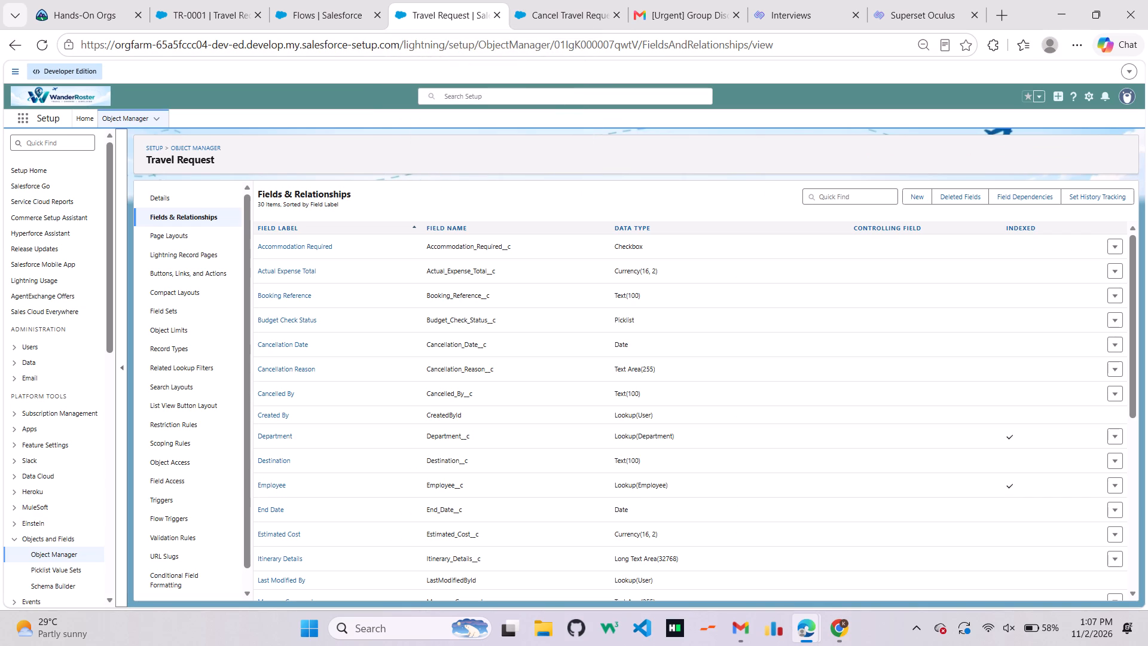
pyautogui.click(50, 144)
pyautogui.write('paused')
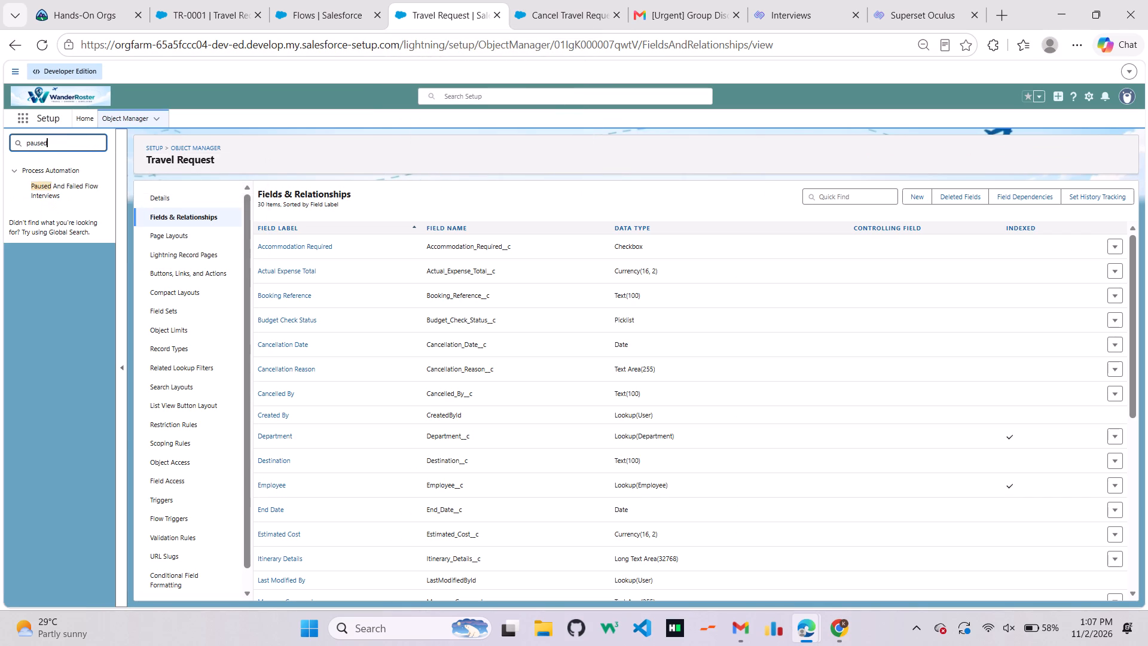
pyautogui.click(41, 192)
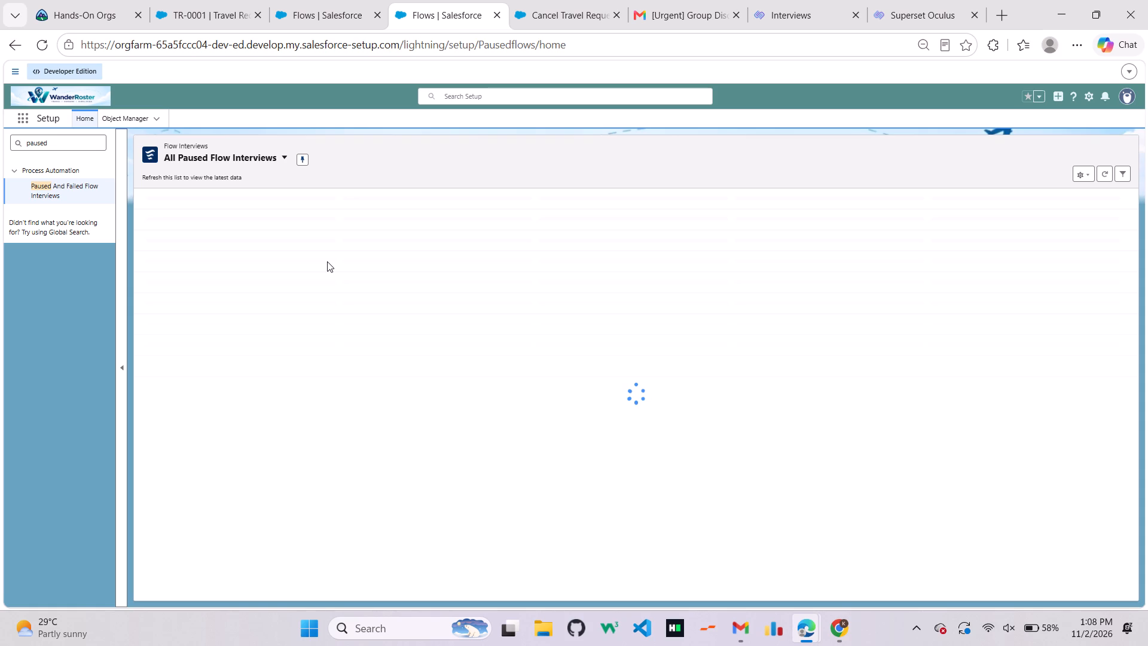
pyautogui.click(51, 187)
pyautogui.click(250, 156)
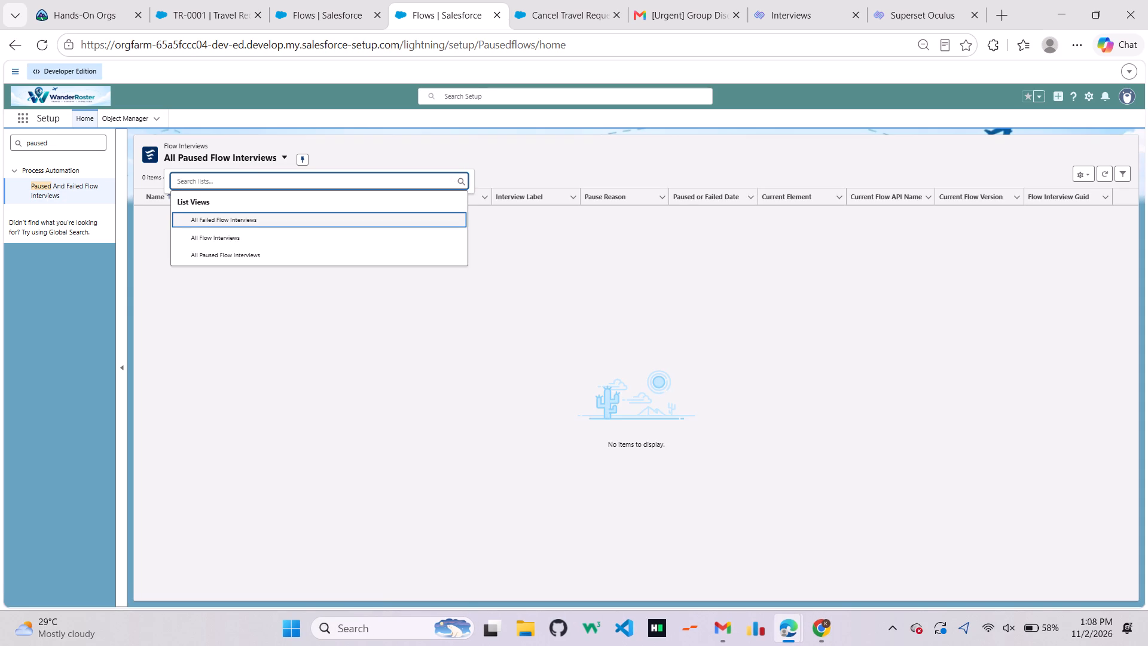
pyautogui.click(249, 220)
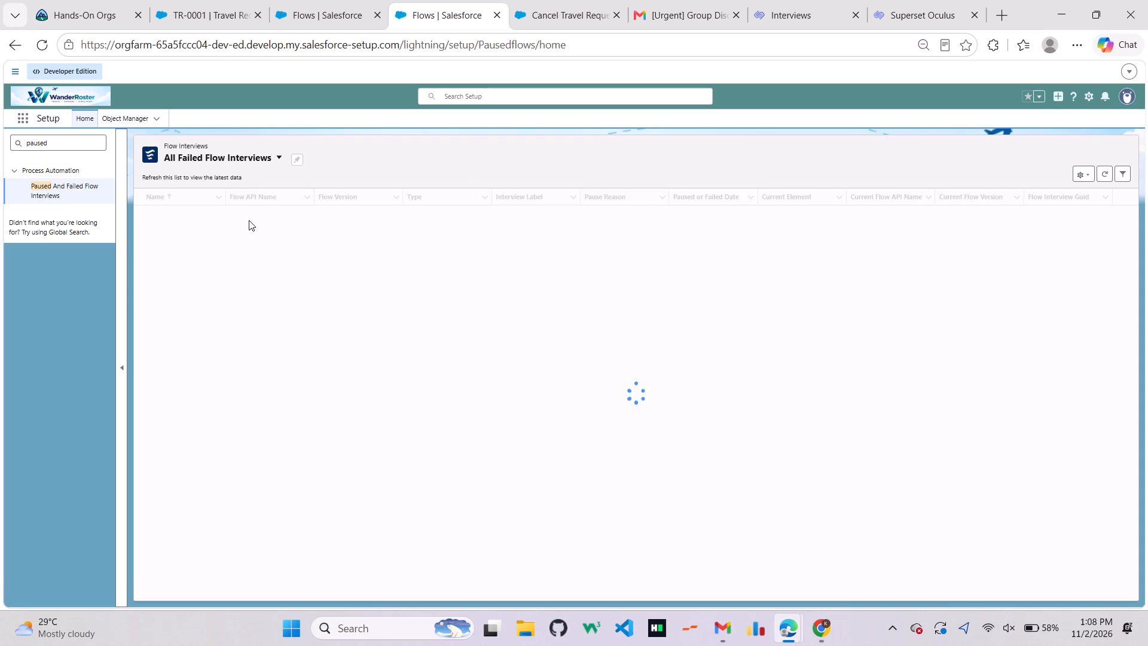
# Open the failed Cancel Travel Request interview of 11/1/2026, 11:37 PM and examine its error and update details.
pyautogui.scroll(-8, 308, 461)
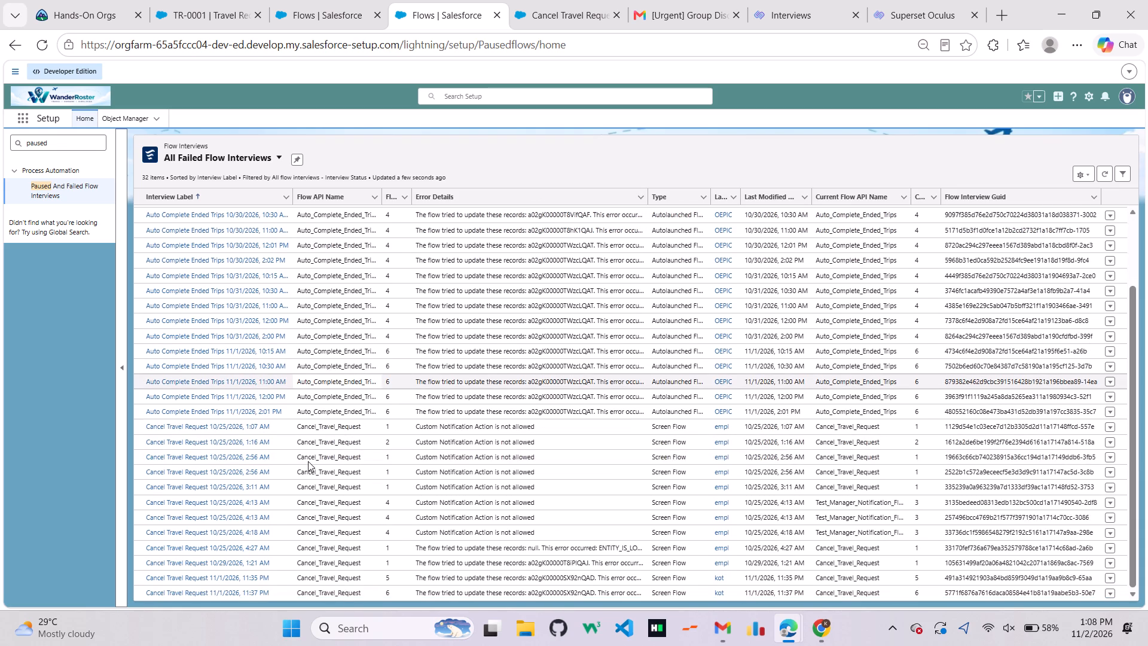
pyautogui.scroll(-9, 308, 461)
pyautogui.click(226, 596)
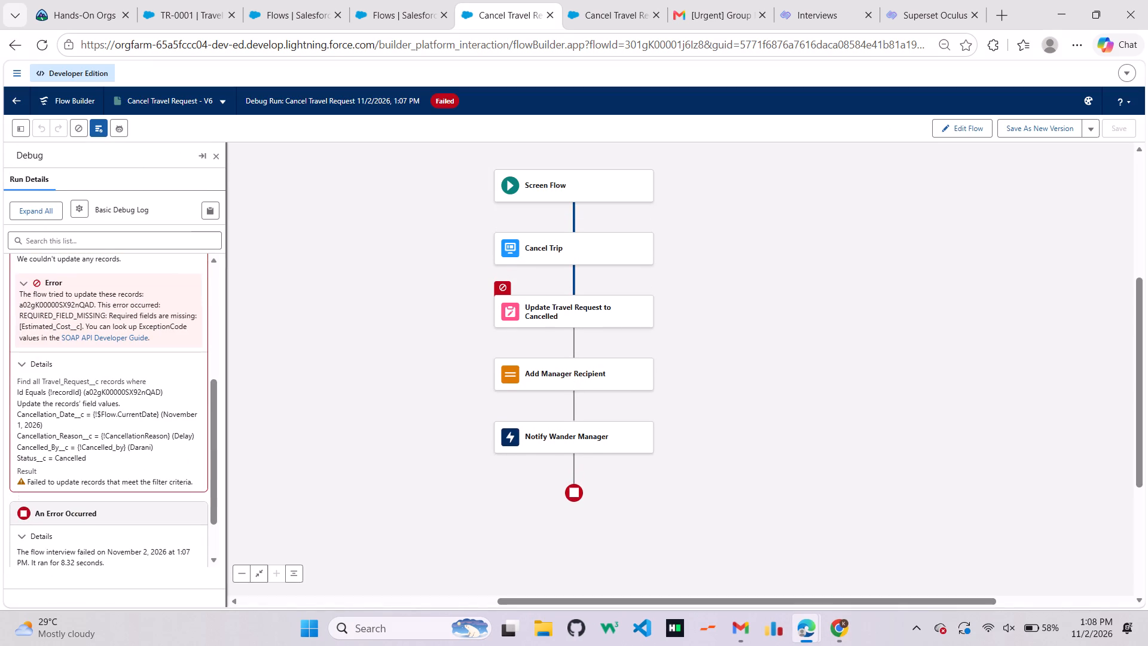
pyautogui.scroll(-1, 145, 351)
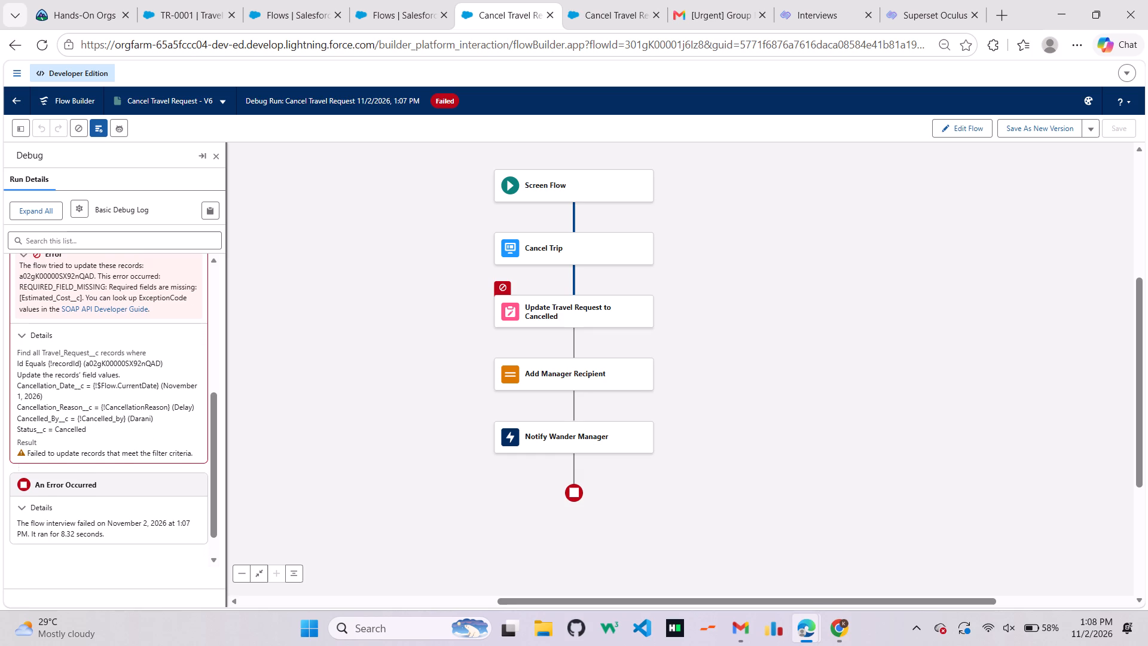
pyautogui.scroll(1, 155, 452)
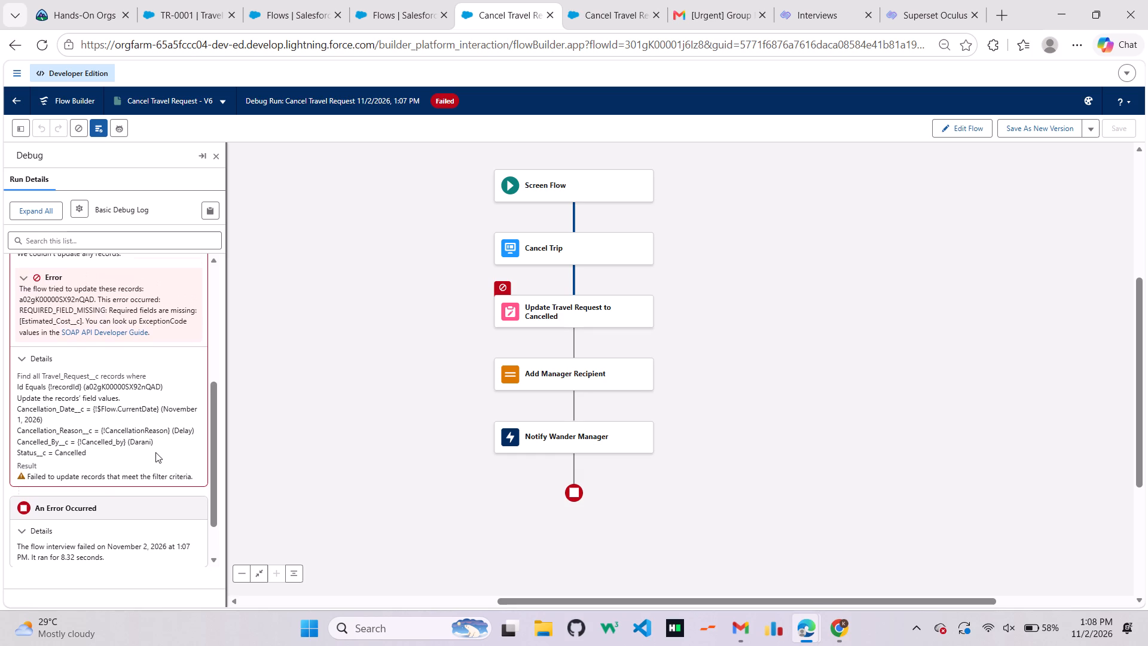
pyautogui.scroll(2, 129, 403)
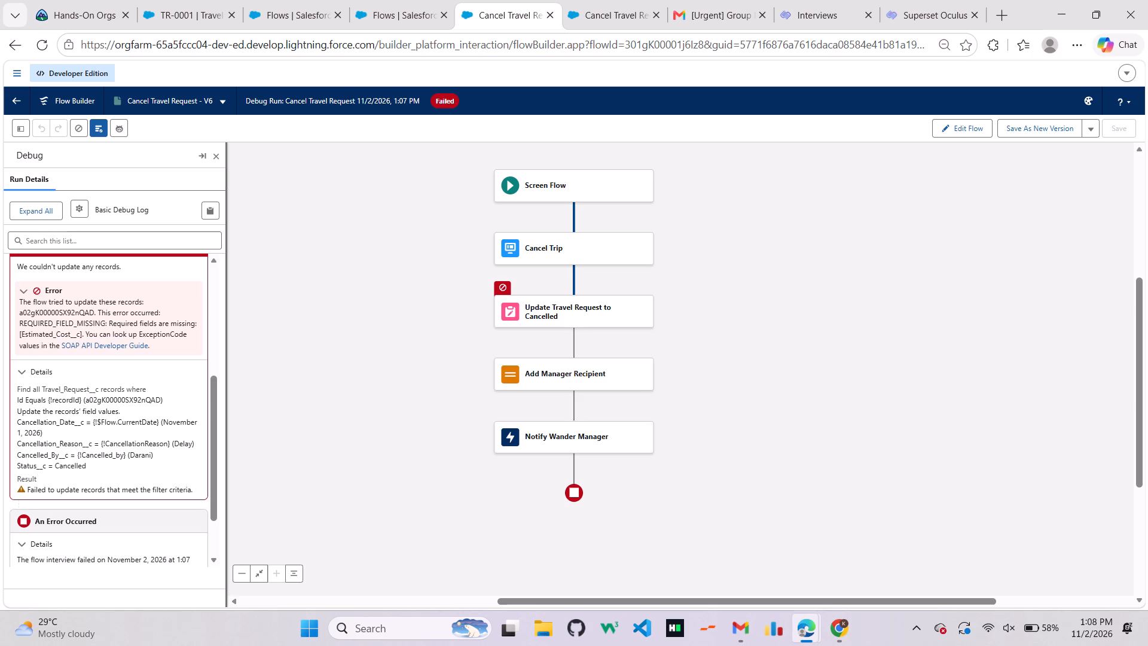
# Open travel request TR-0010 and run its Cancel Trip by Dharani action with reason Delay and the canceller's name in Cancelled_by.
pyautogui.click(198, 0)
pyautogui.click(236, 120)
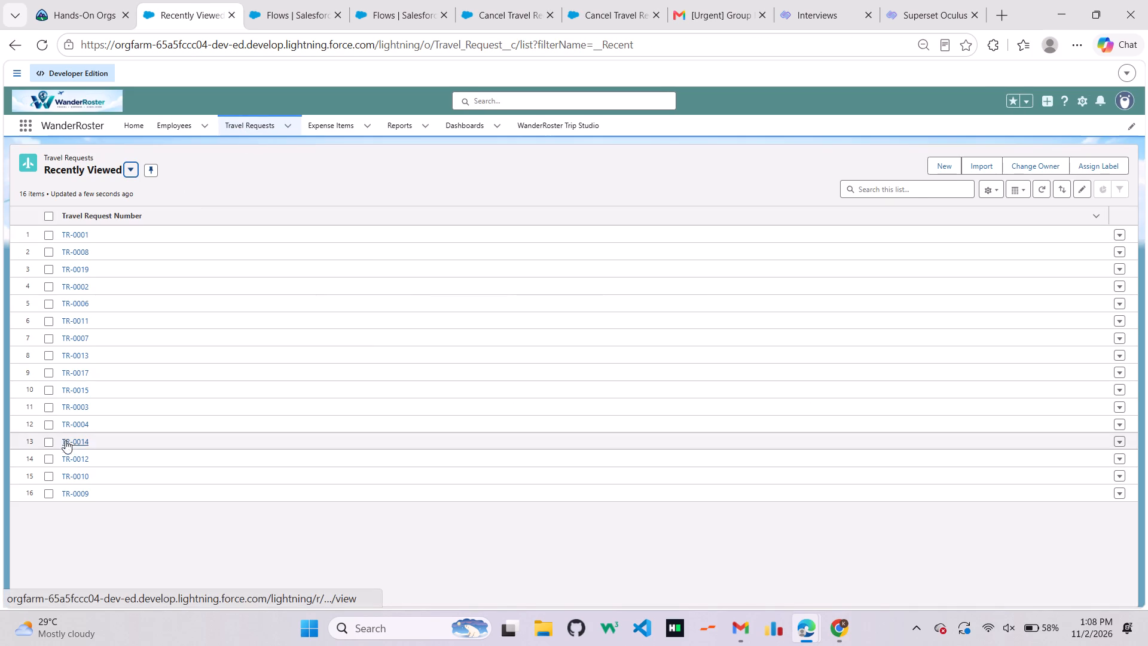
pyautogui.click(77, 475)
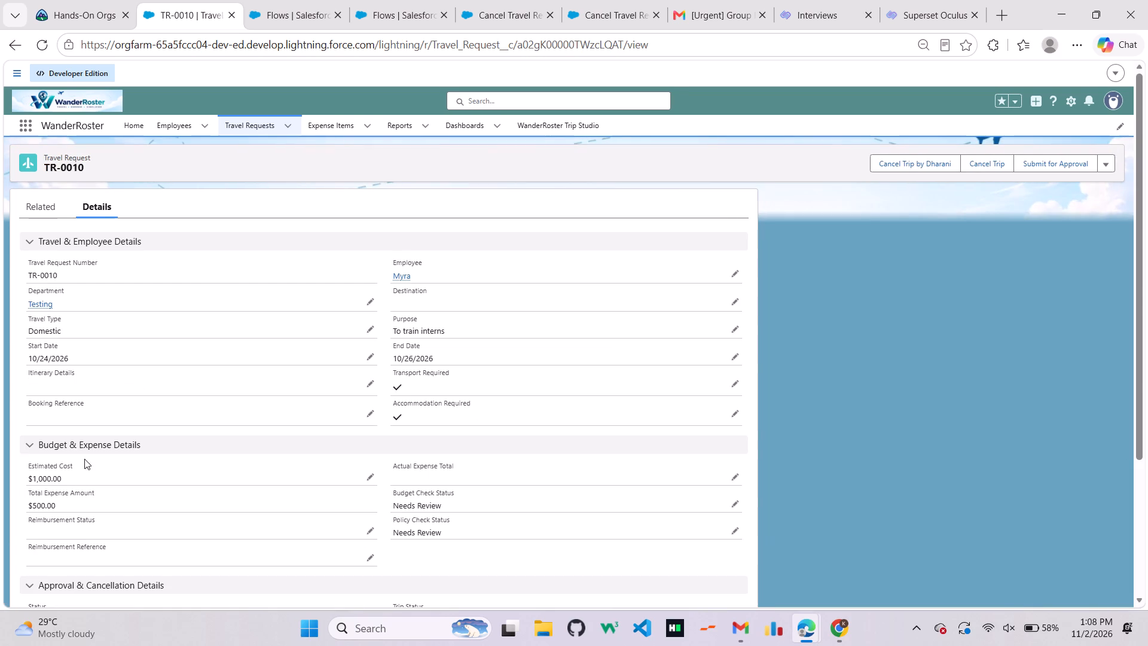
pyautogui.scroll(-4, 279, 416)
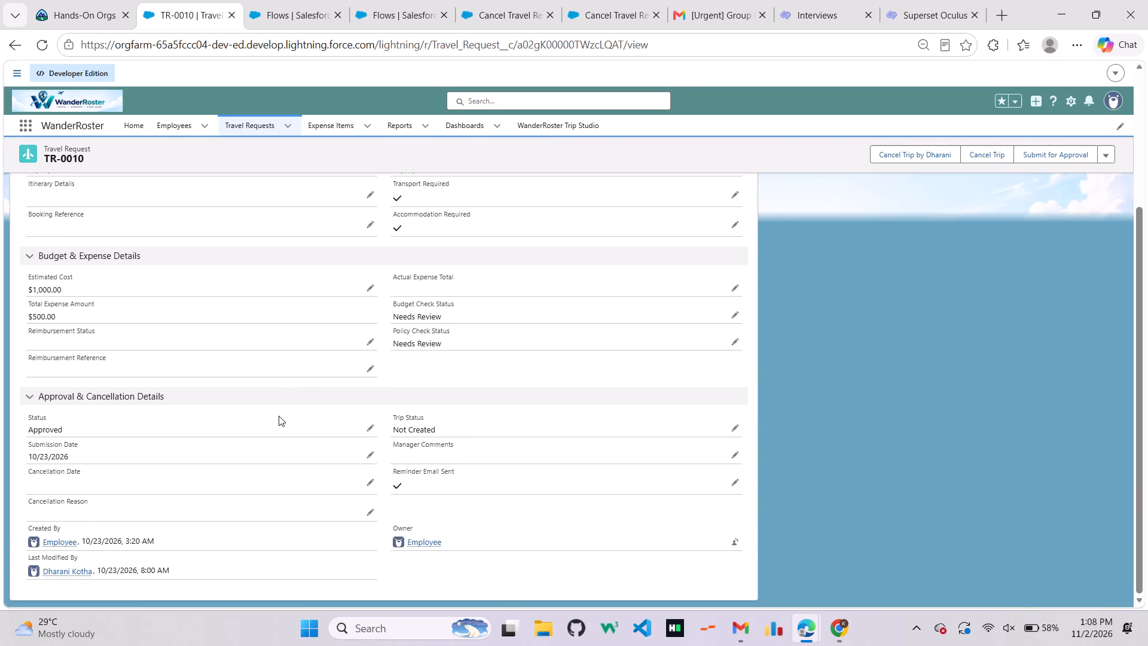
pyautogui.scroll(1, 279, 416)
pyautogui.click(903, 145)
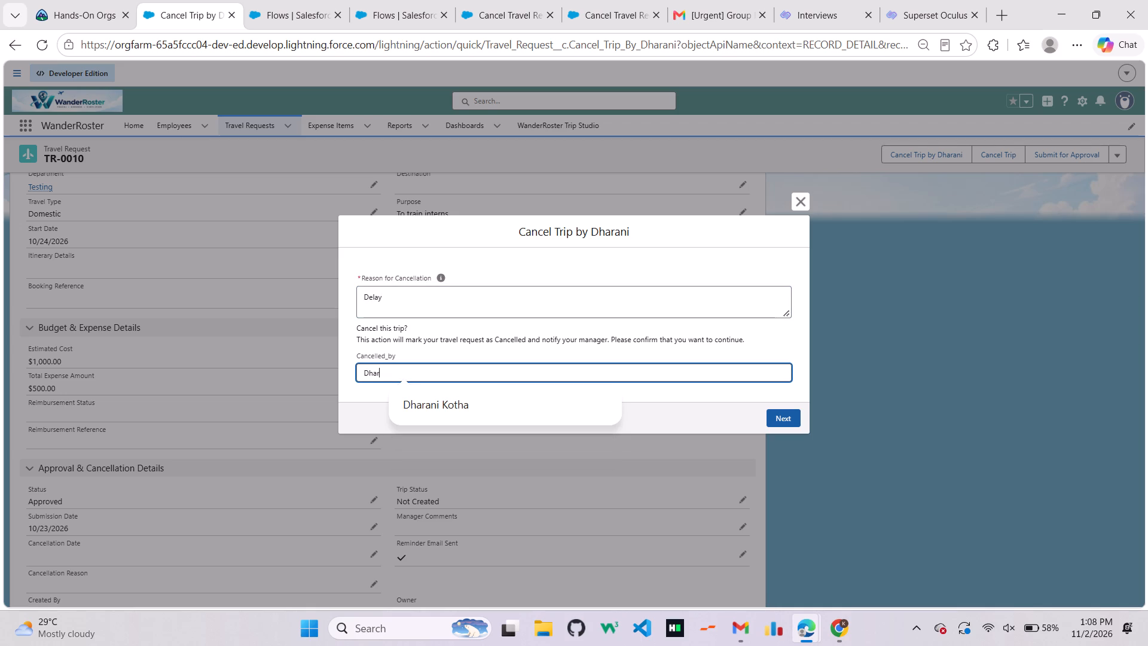
pyautogui.press('Tab')
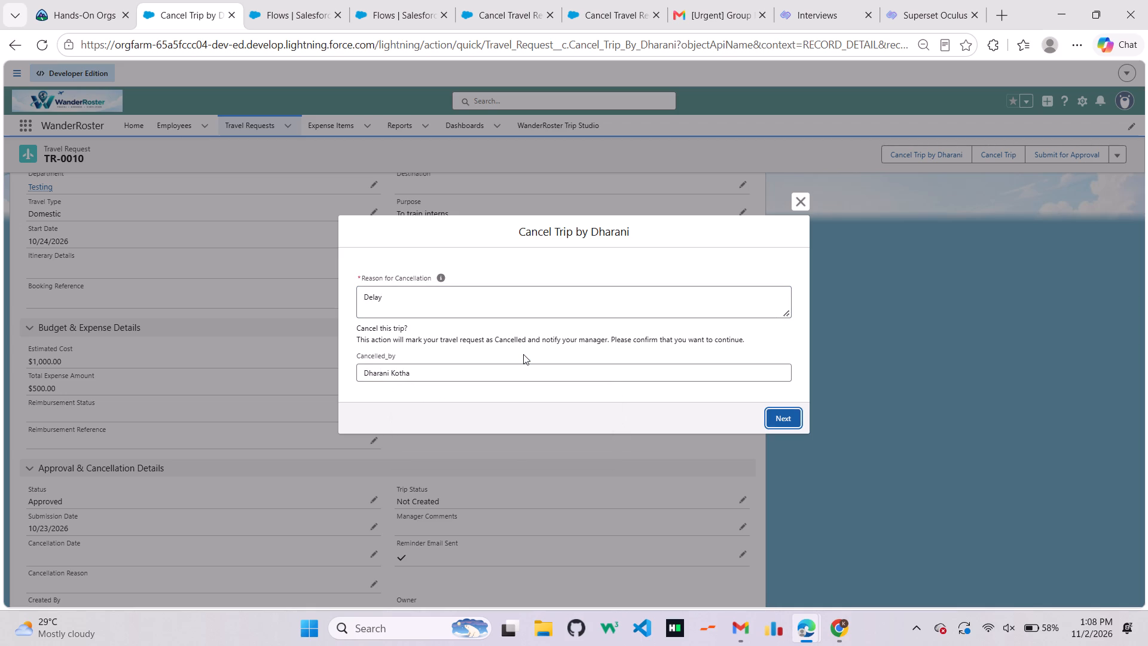
pyautogui.click(795, 412)
pyautogui.click(798, 260)
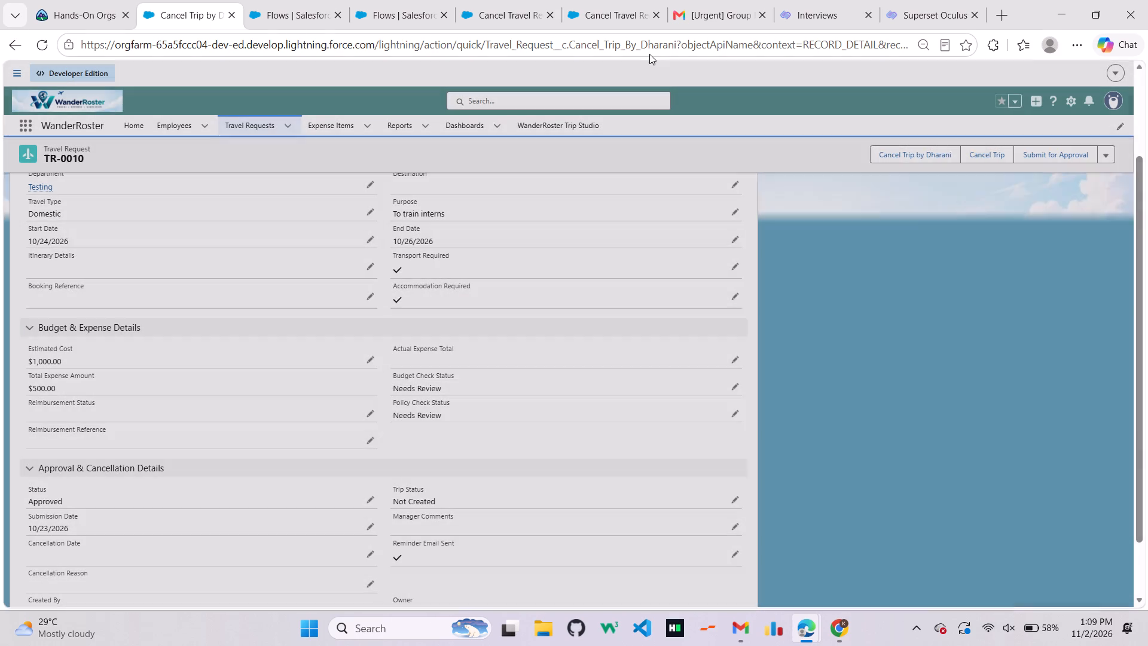
# Leave the failed debug run and return to the active Cancel Travel Request V6 flow.
pyautogui.click(583, 0)
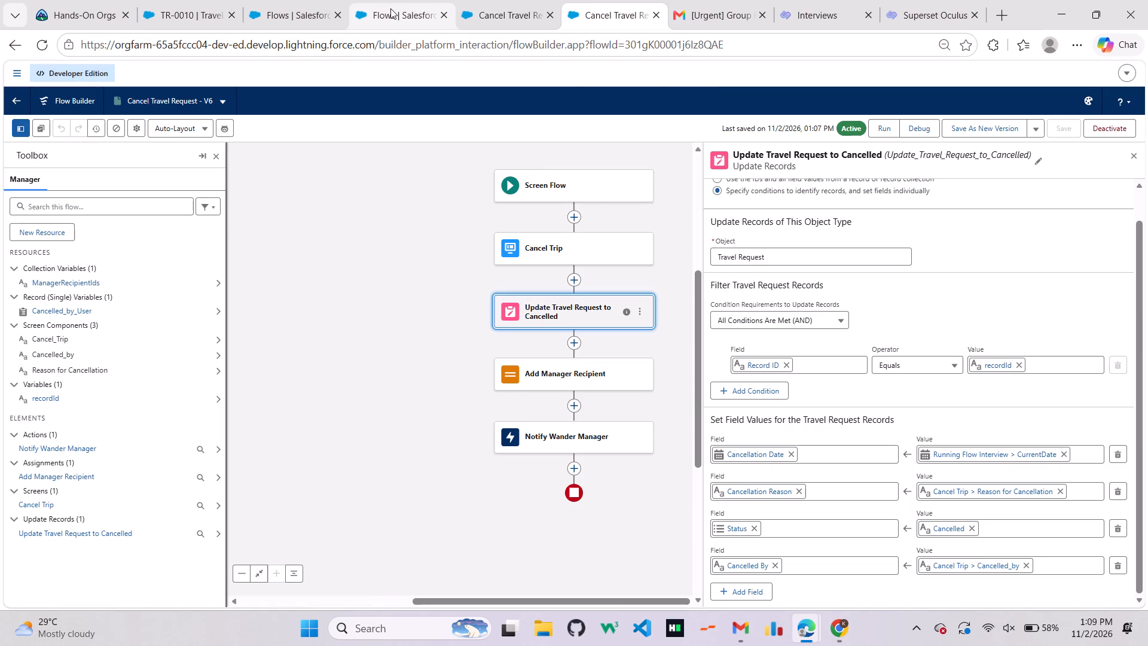
pyautogui.click(487, 11)
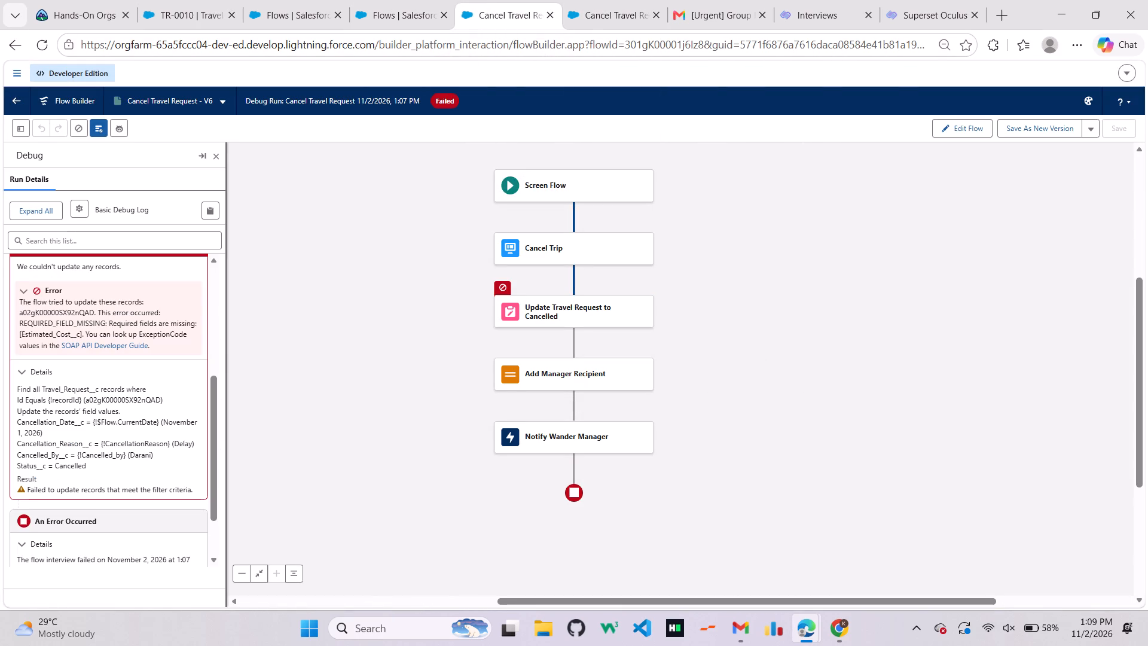
pyautogui.click(22, 96)
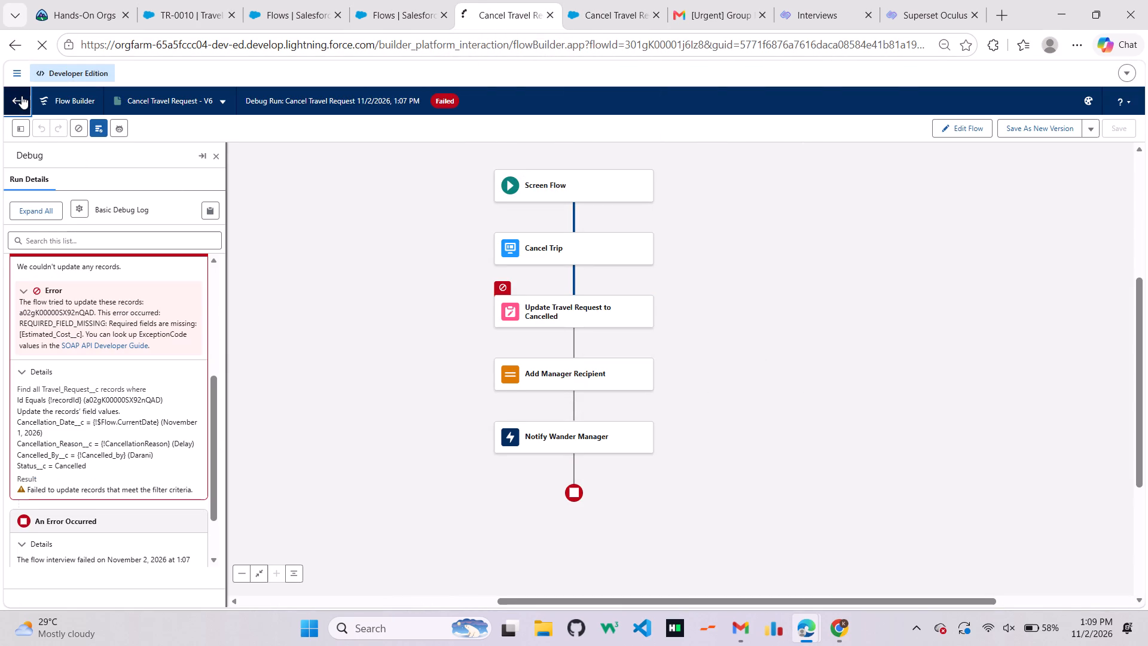
pyautogui.click(568, 21)
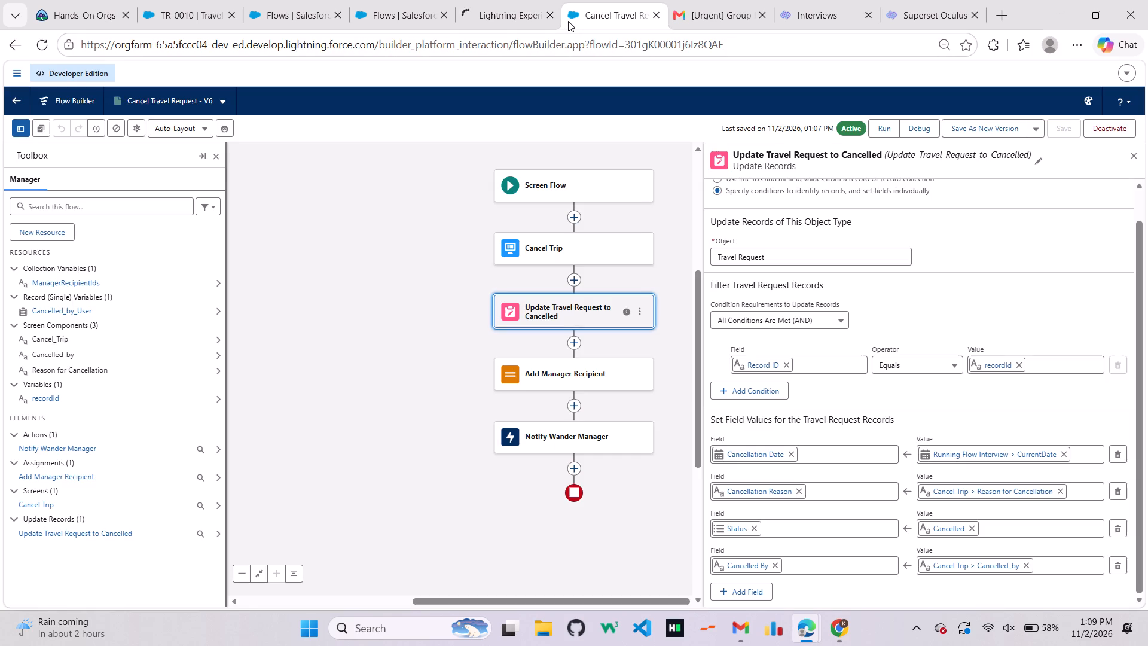
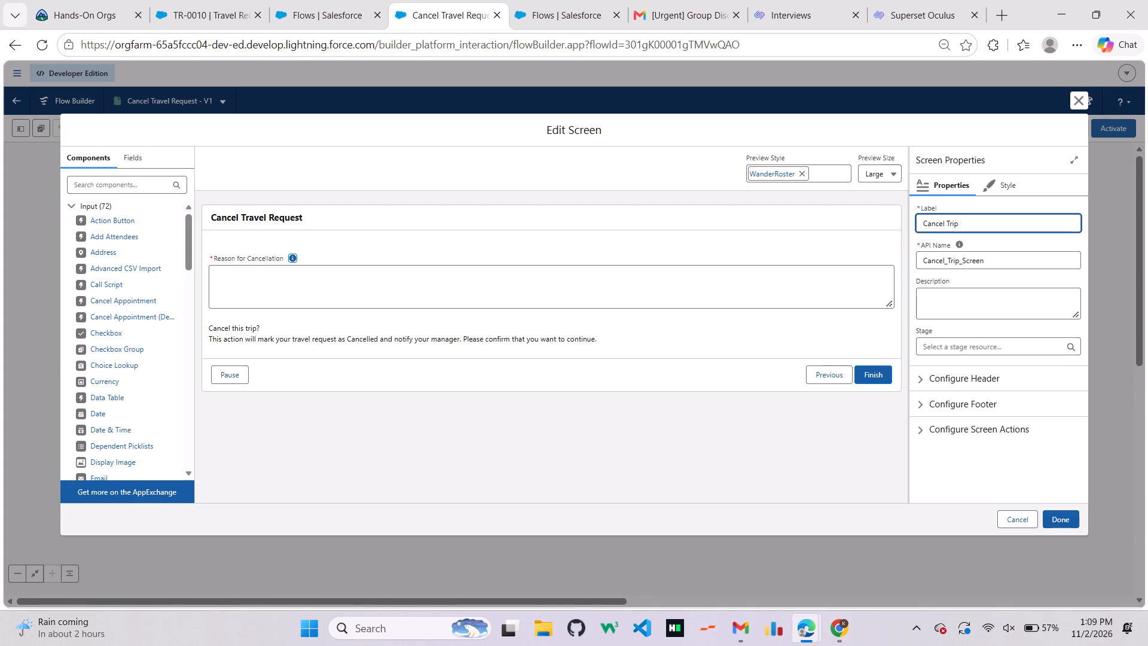
# Add a text input labelled Cancelld BY to the Cancel Trip screen of the Cancel Travel Request V1 flow.
pyautogui.click(129, 186)
pyautogui.write('text')
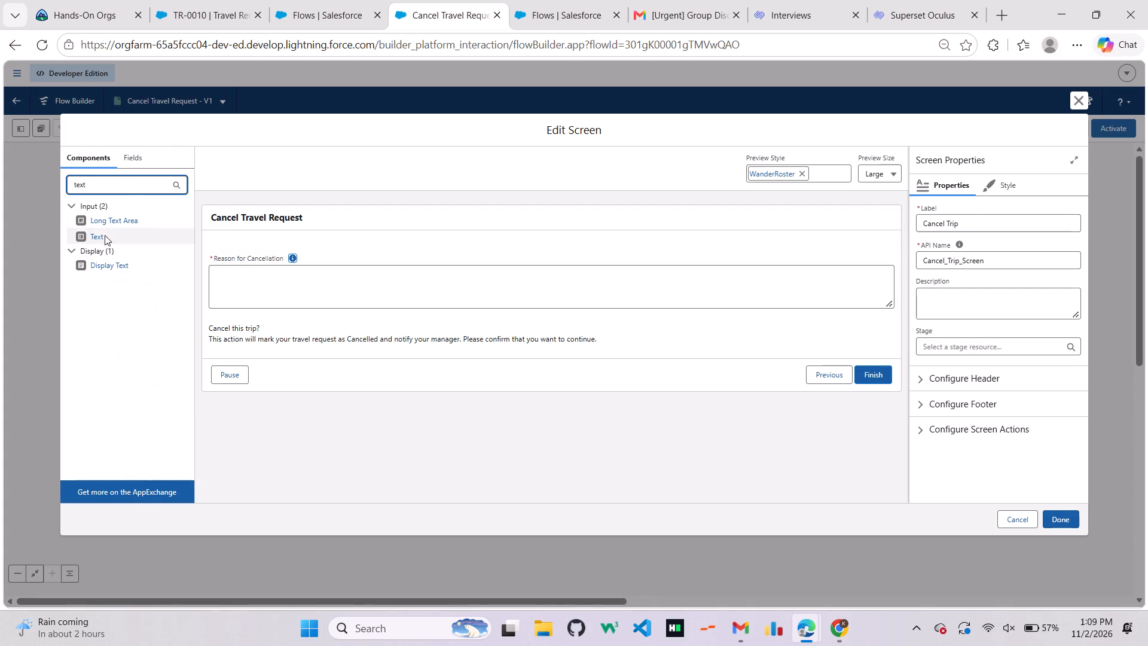
pyautogui.click(95, 236)
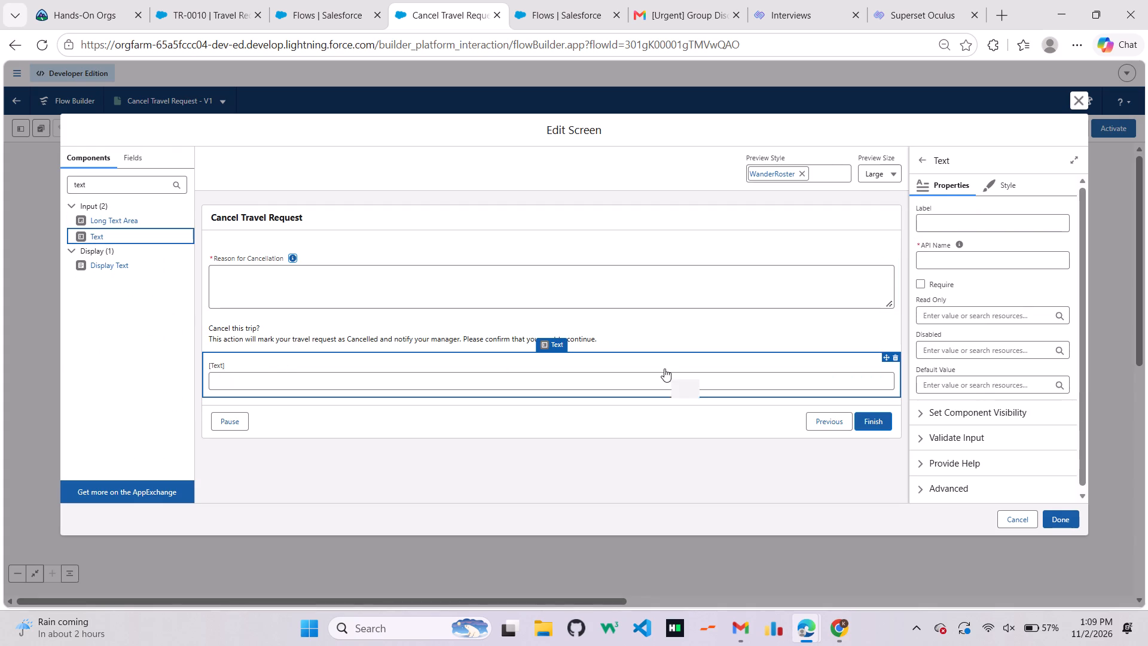
pyautogui.click(973, 217)
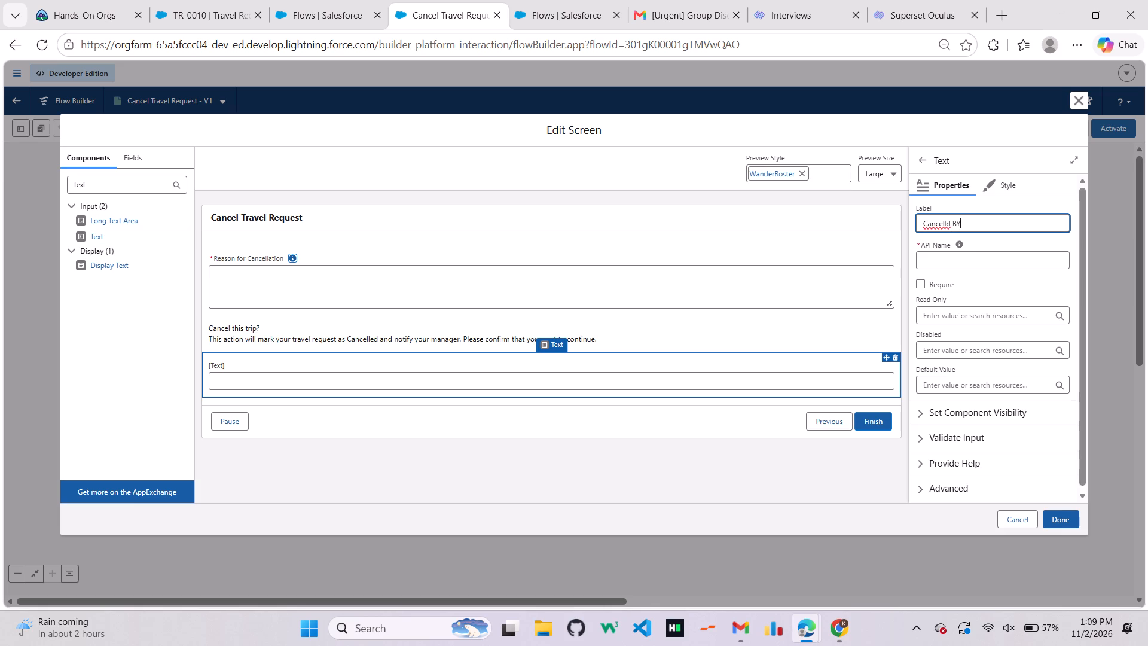
pyautogui.scroll(-1, 982, 284)
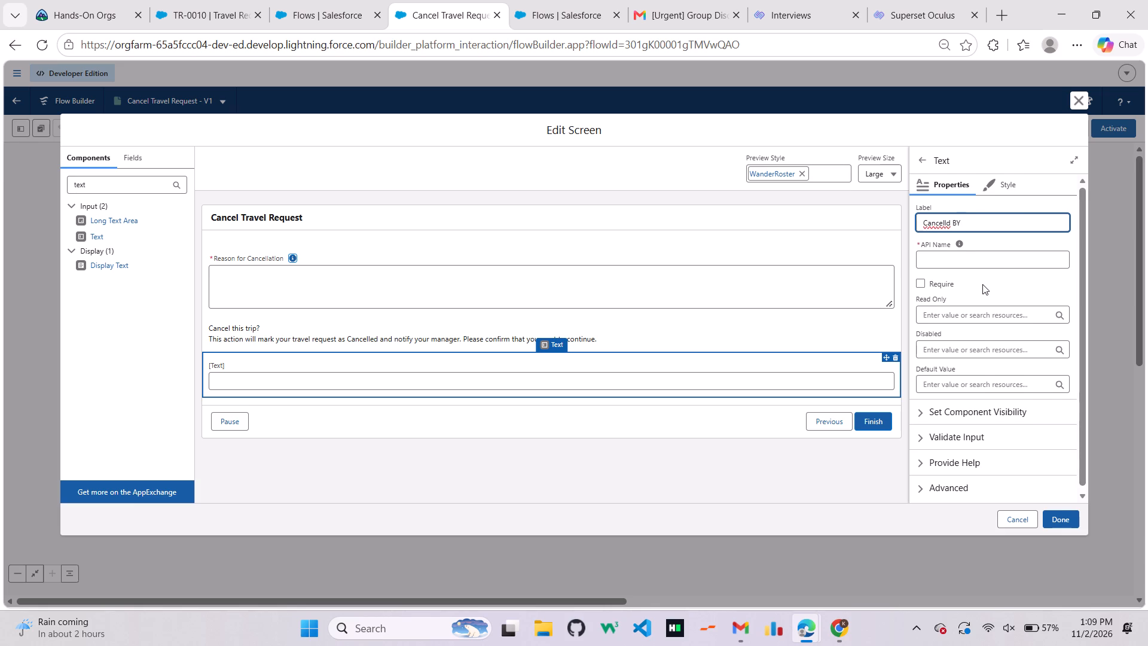
pyautogui.scroll(-2, 982, 284)
pyautogui.click(982, 284)
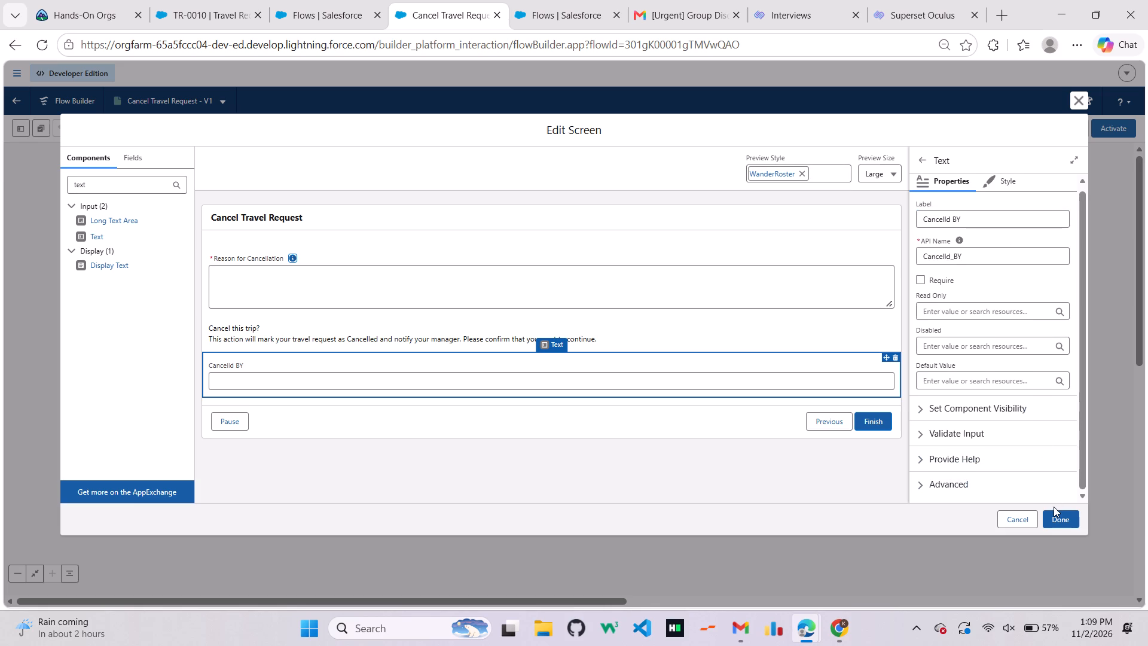
pyautogui.click(1058, 516)
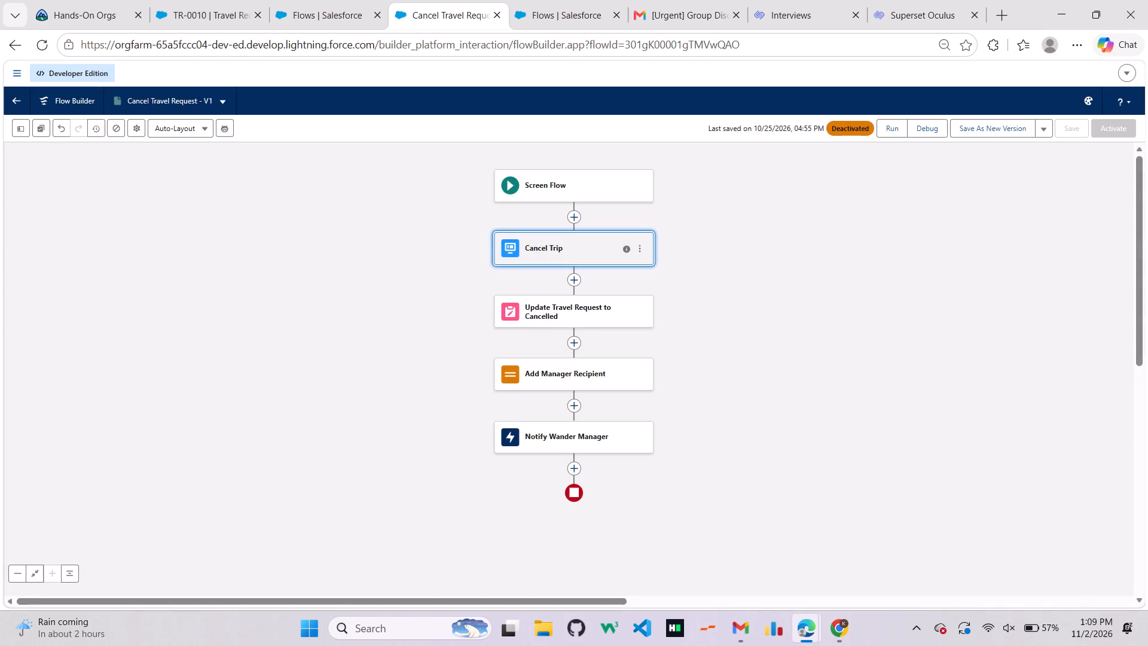
# In Update Travel Request to Cancelled, set the Cancelled By field from the Cancel Trip screen's Cancelld BY input.
pyautogui.click(564, 313)
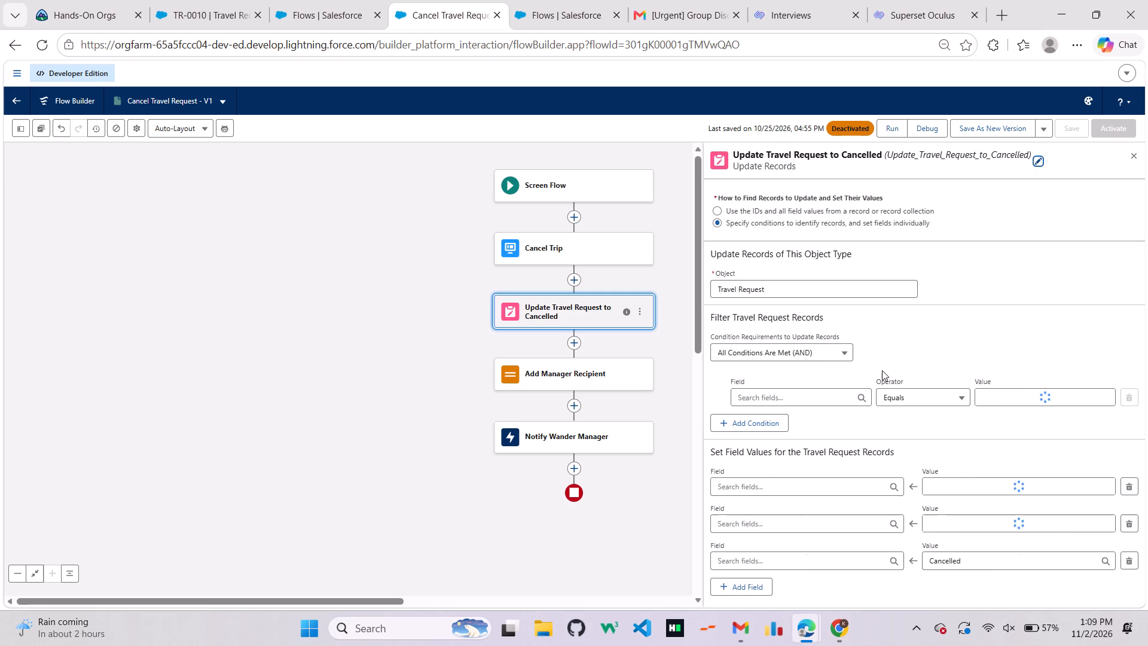
pyautogui.scroll(-7, 882, 370)
pyautogui.click(735, 591)
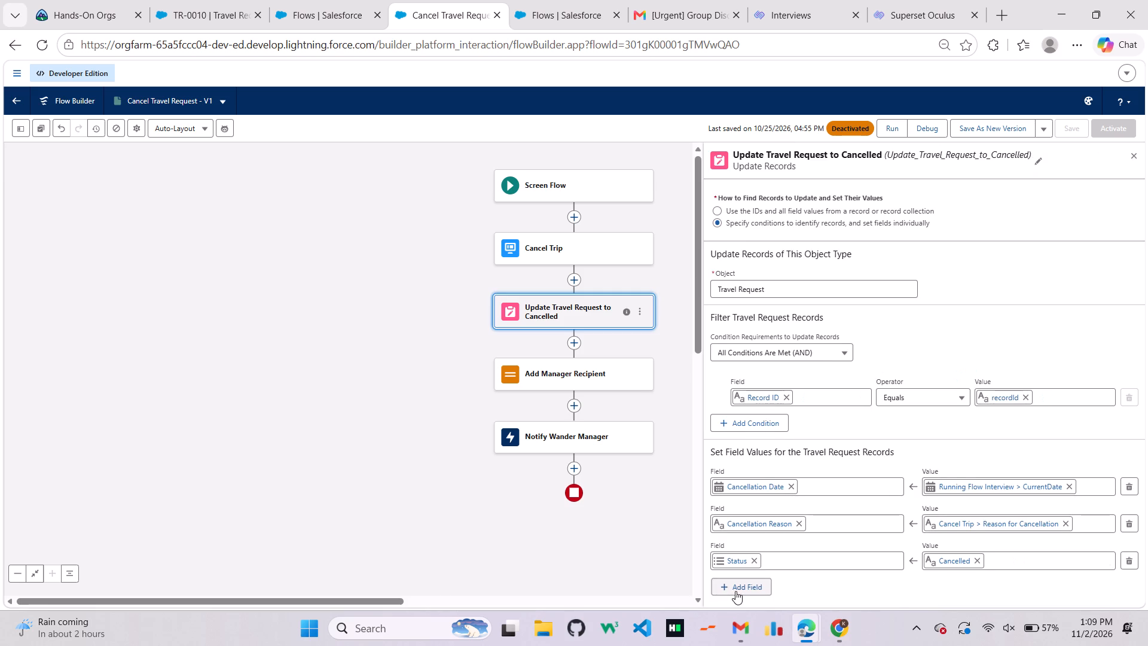
pyautogui.write('can')
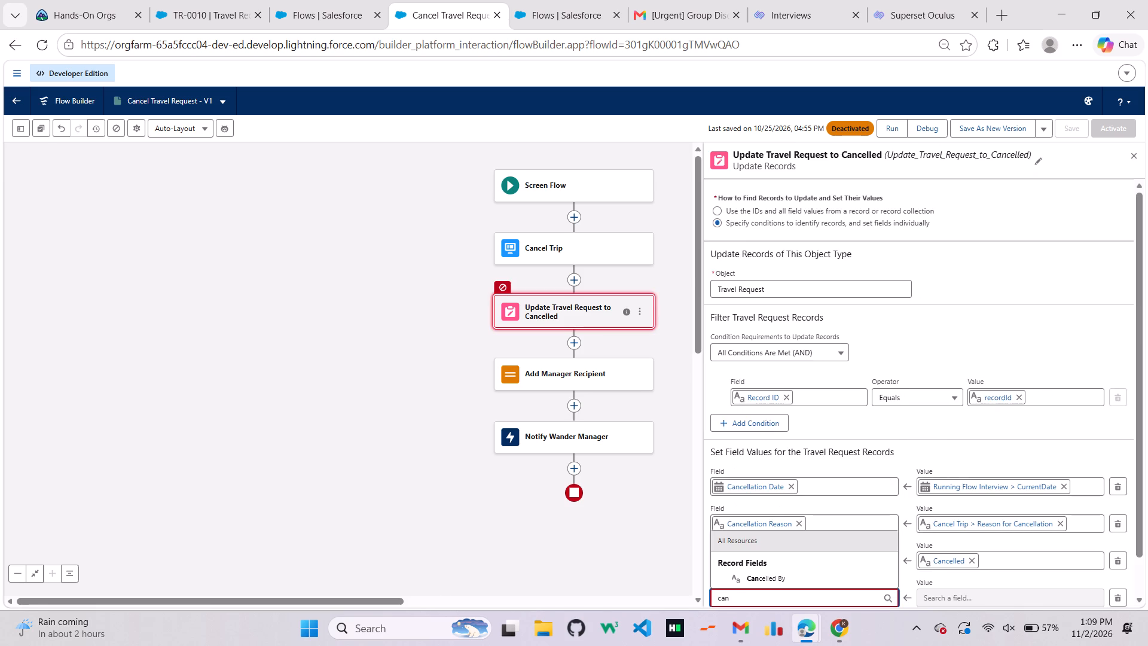
pyautogui.click(749, 572)
pyautogui.click(990, 603)
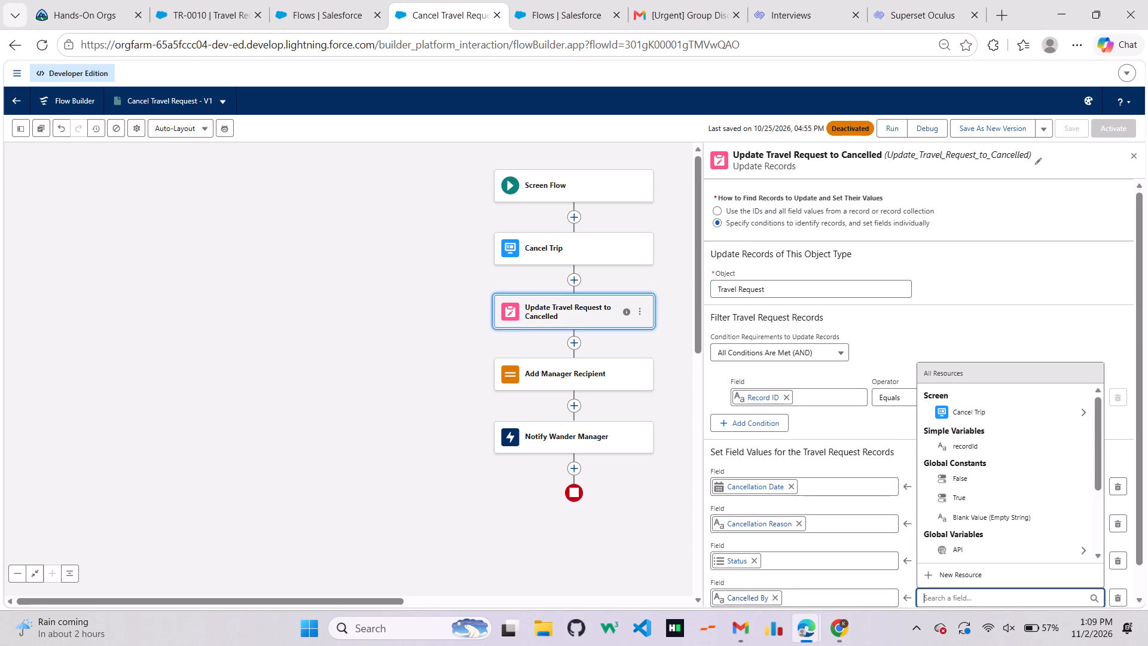
pyautogui.click(965, 402)
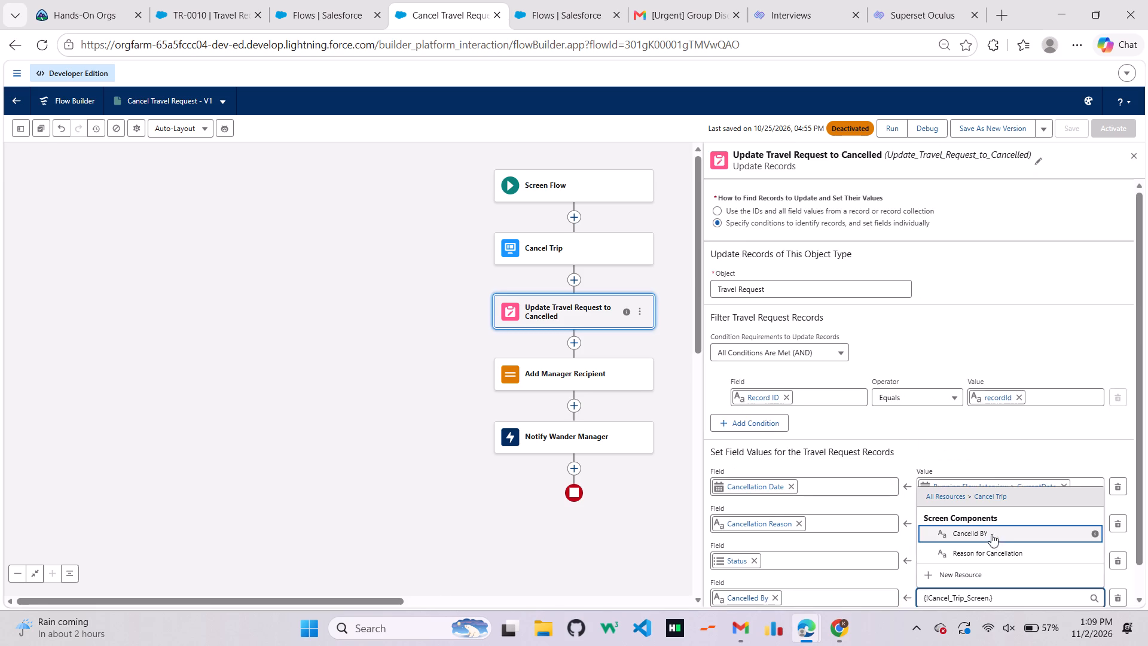
pyautogui.click(991, 529)
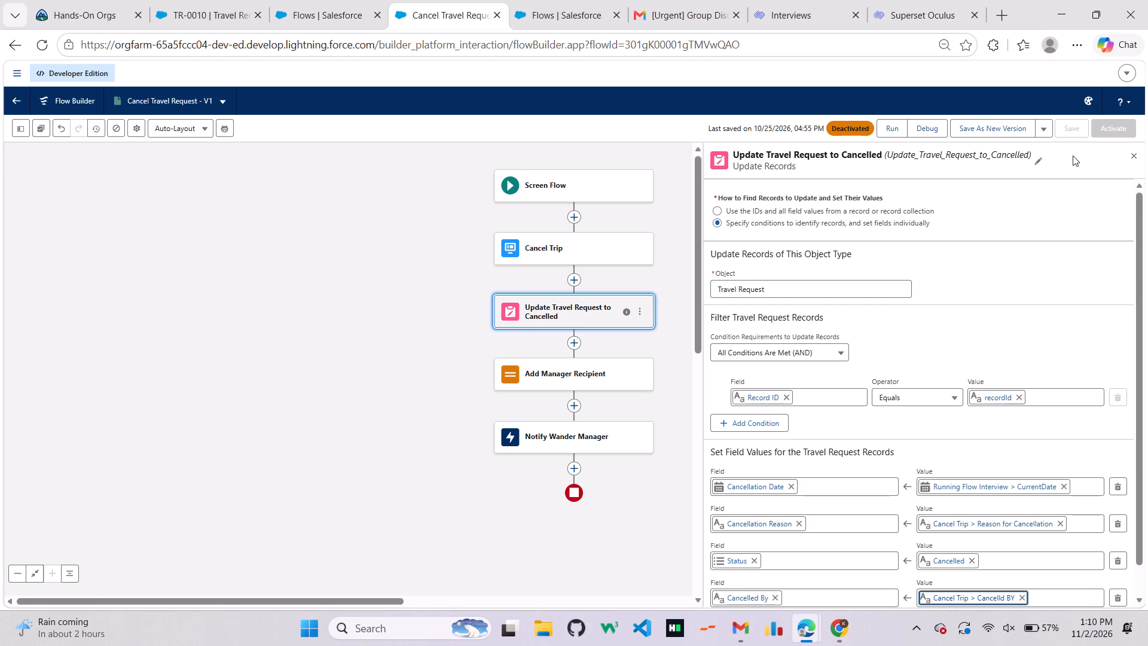
# Save the Cancel Travel Request flow as a new version and activate it.
pyautogui.click(1019, 129)
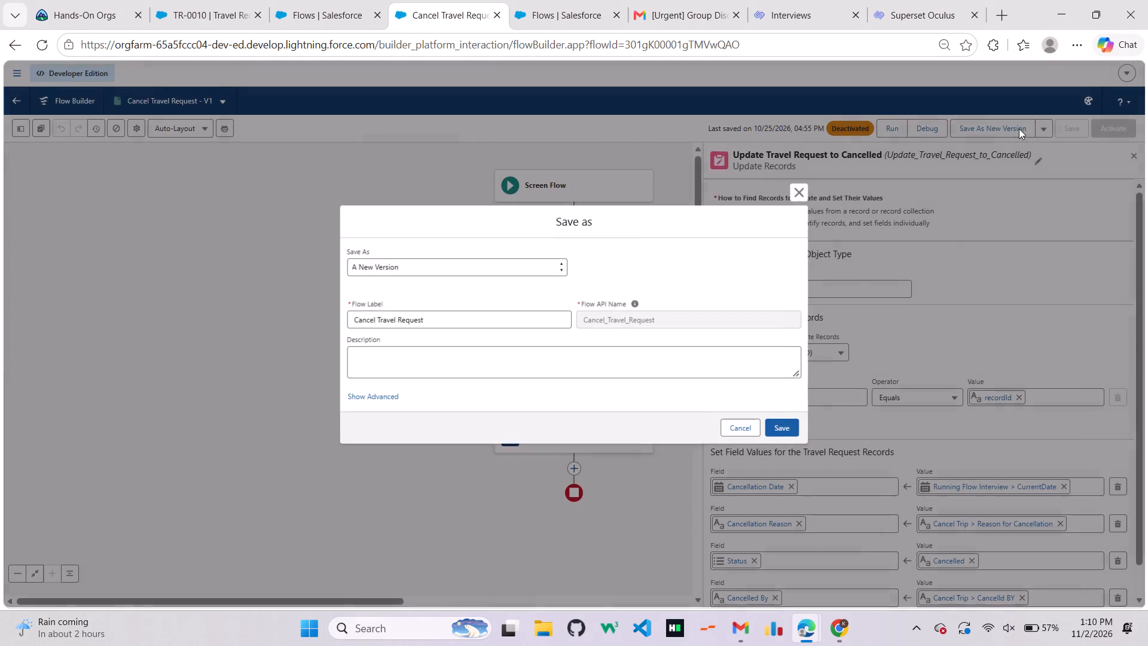
pyautogui.click(787, 430)
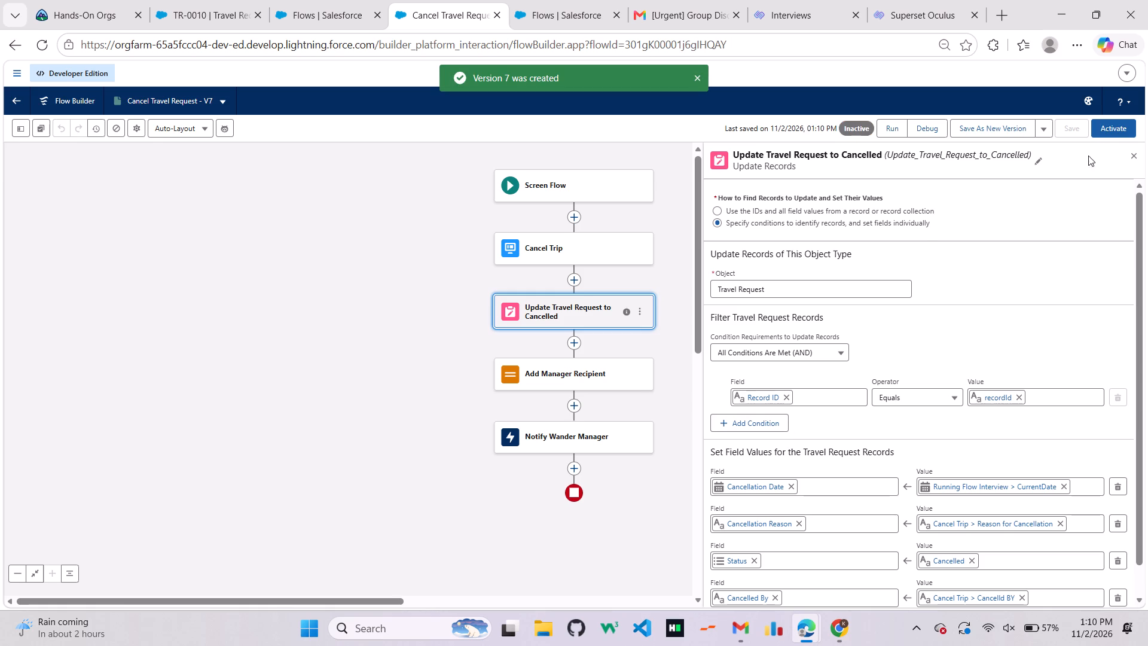
pyautogui.click(1112, 122)
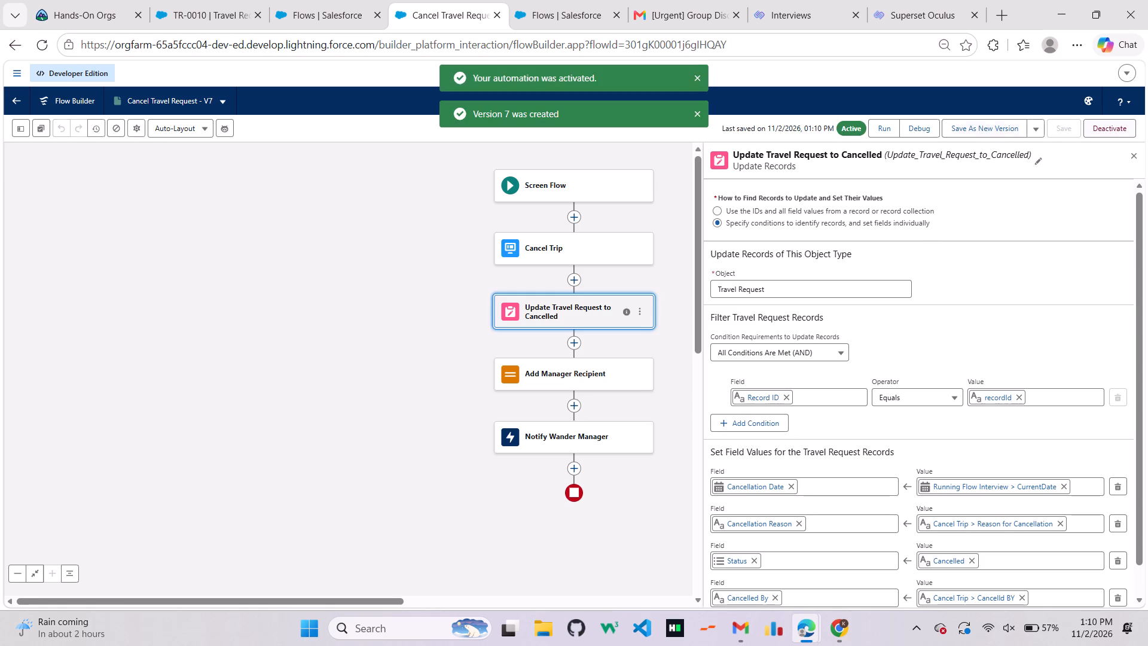
# Return to the travel requests and start a new one with department Sales and travel type Domestic.
pyautogui.click(204, 16)
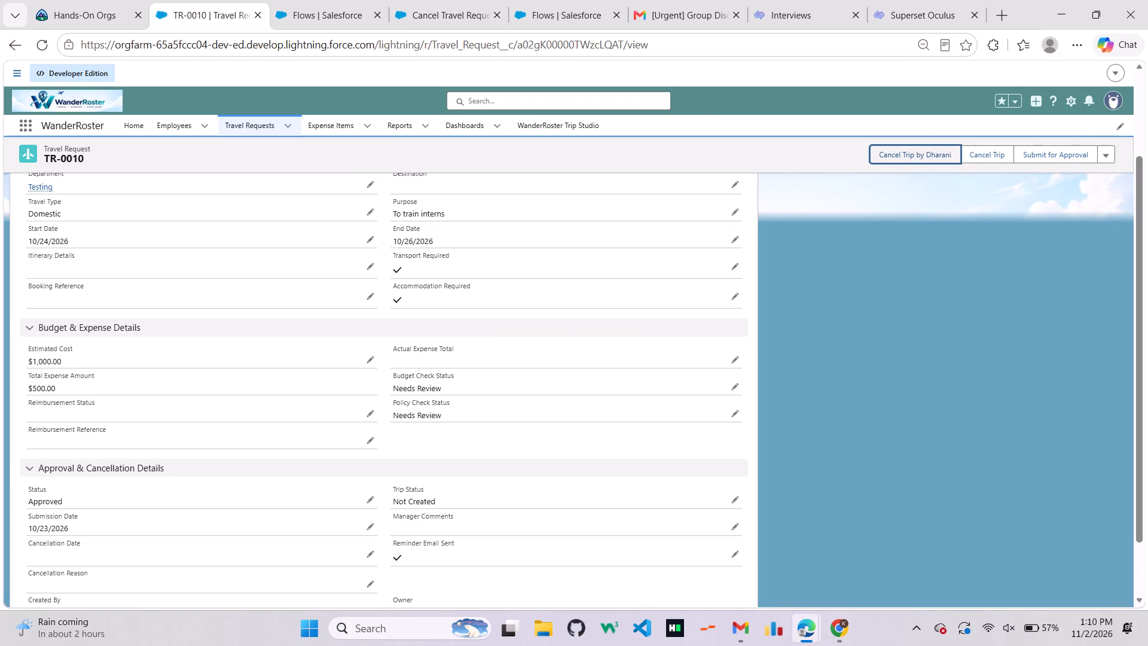
pyautogui.hotkey('ctrl', 'r')
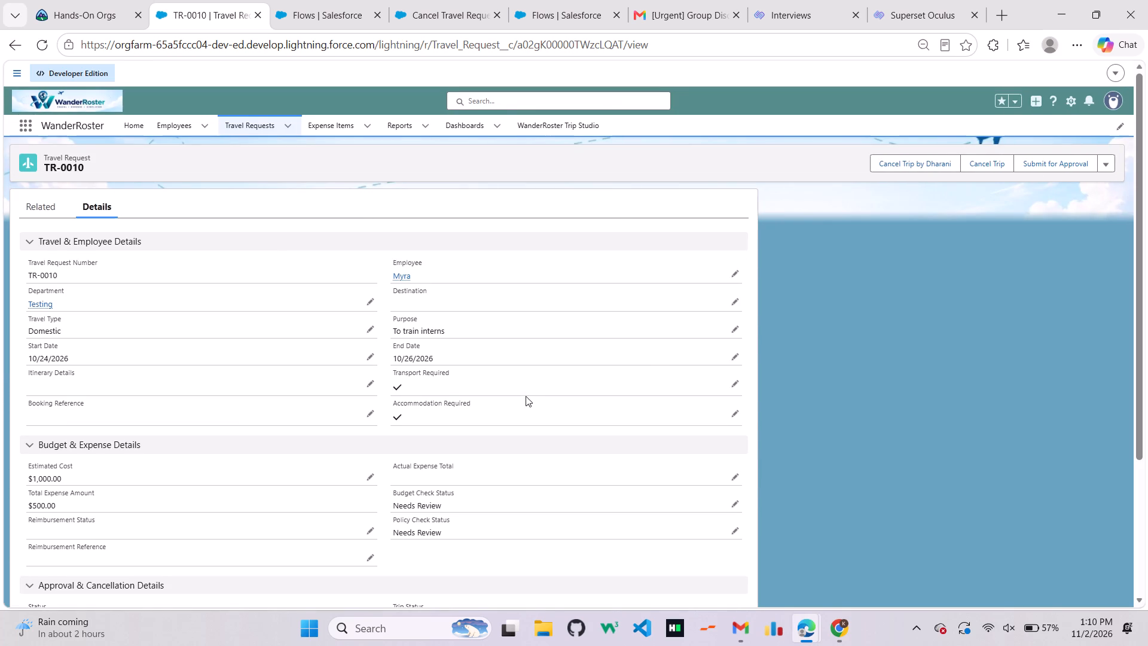
pyautogui.scroll(-1, 523, 397)
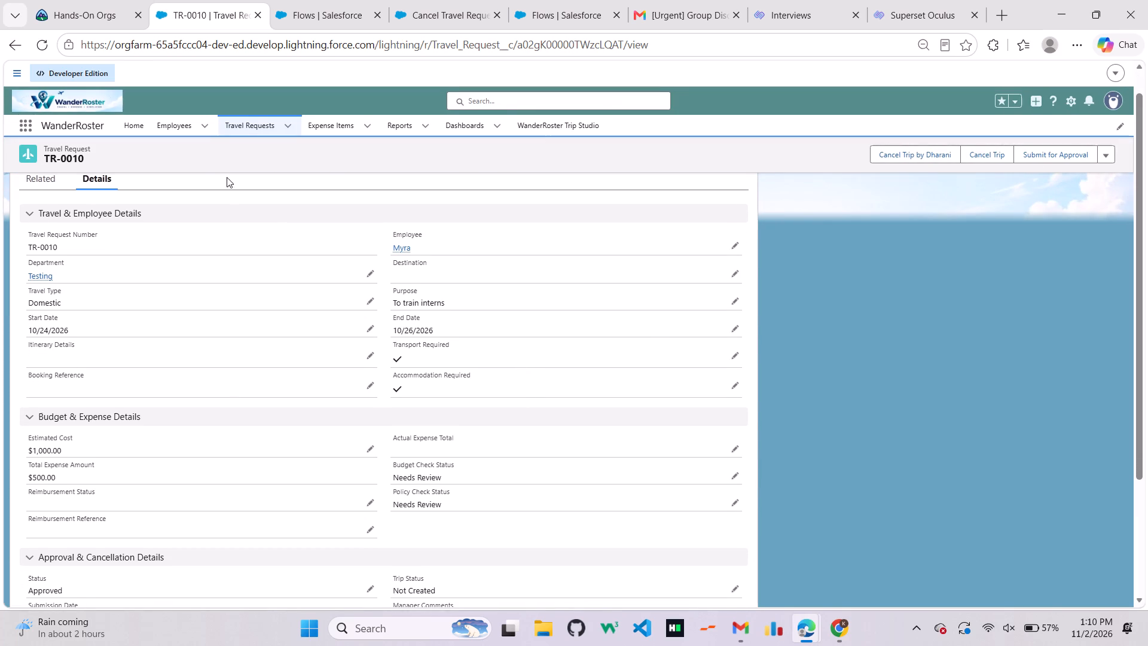
pyautogui.click(254, 129)
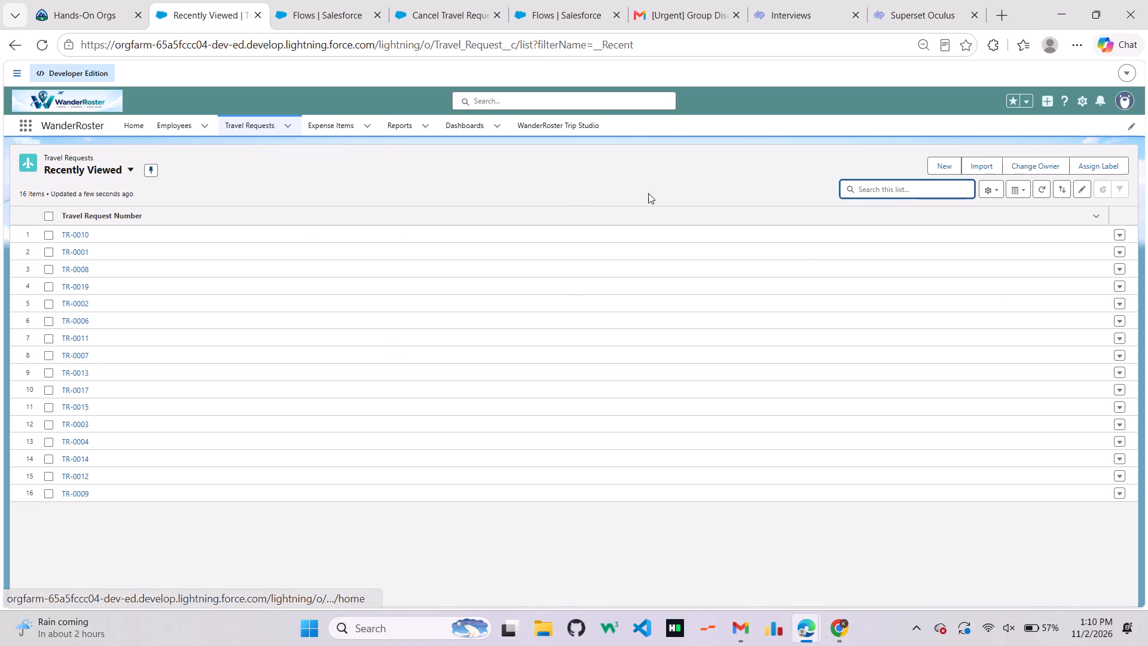
pyautogui.click(936, 167)
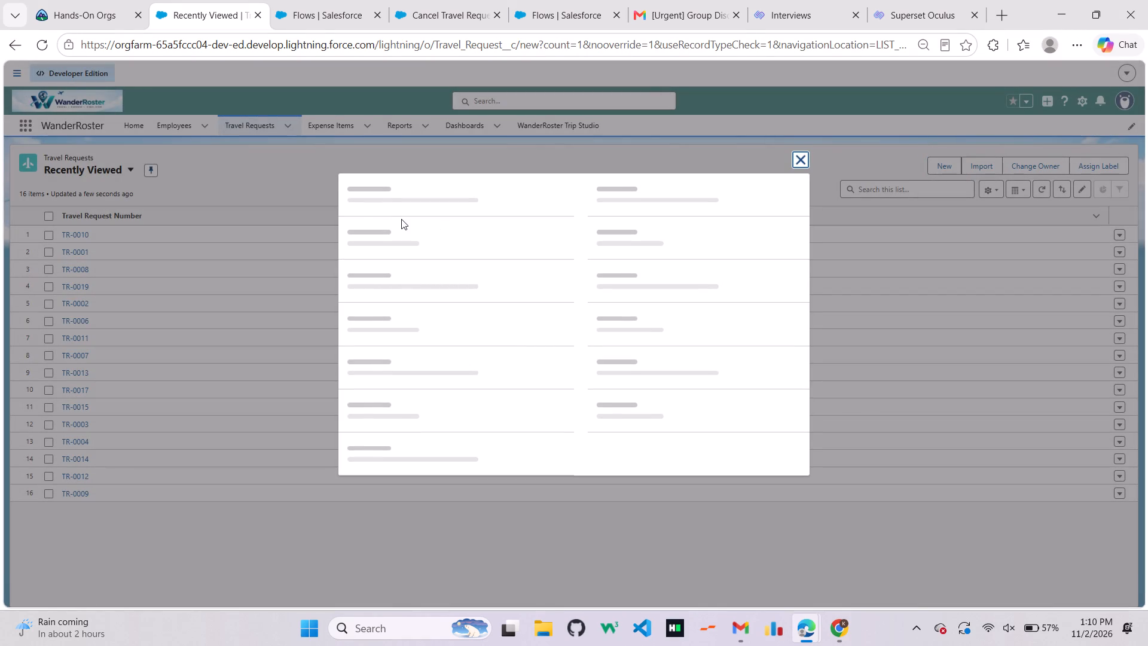
pyautogui.doubleClick(402, 219)
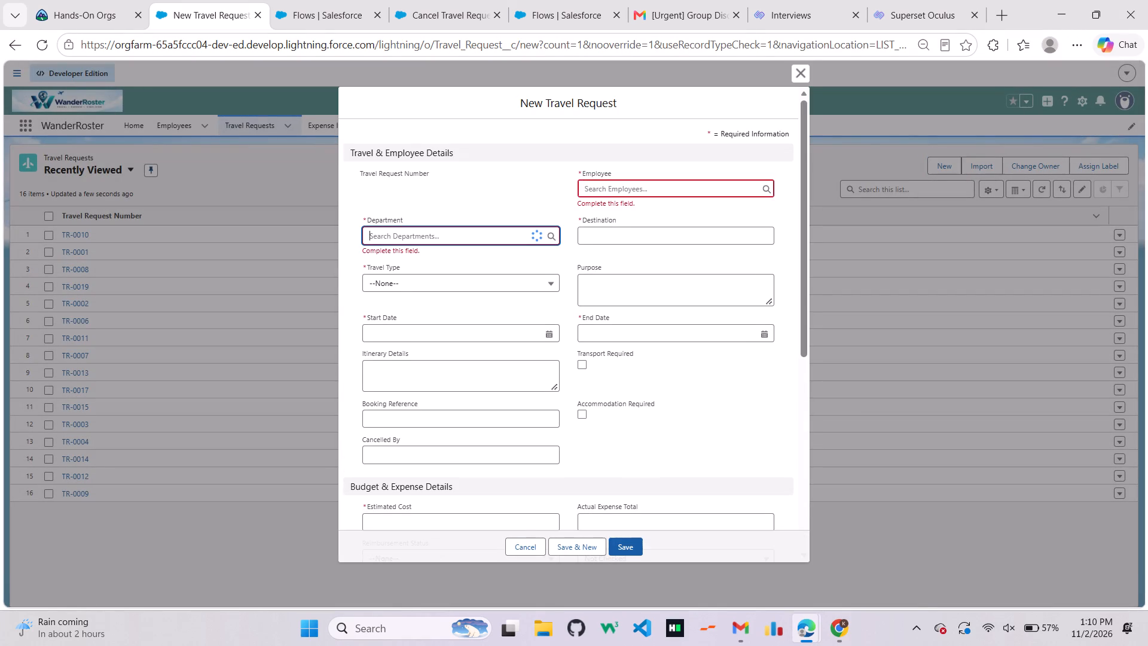
pyautogui.write('sales')
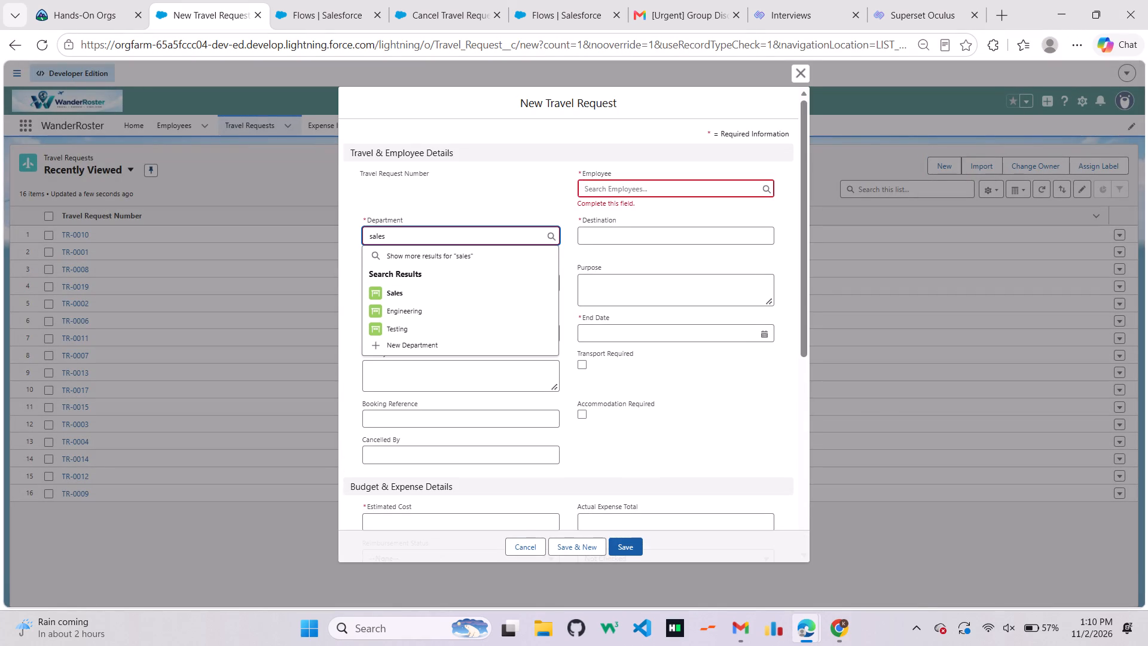
pyautogui.moveTo(404, 276); pyautogui.dragTo(404, 290)
pyautogui.click(404, 290)
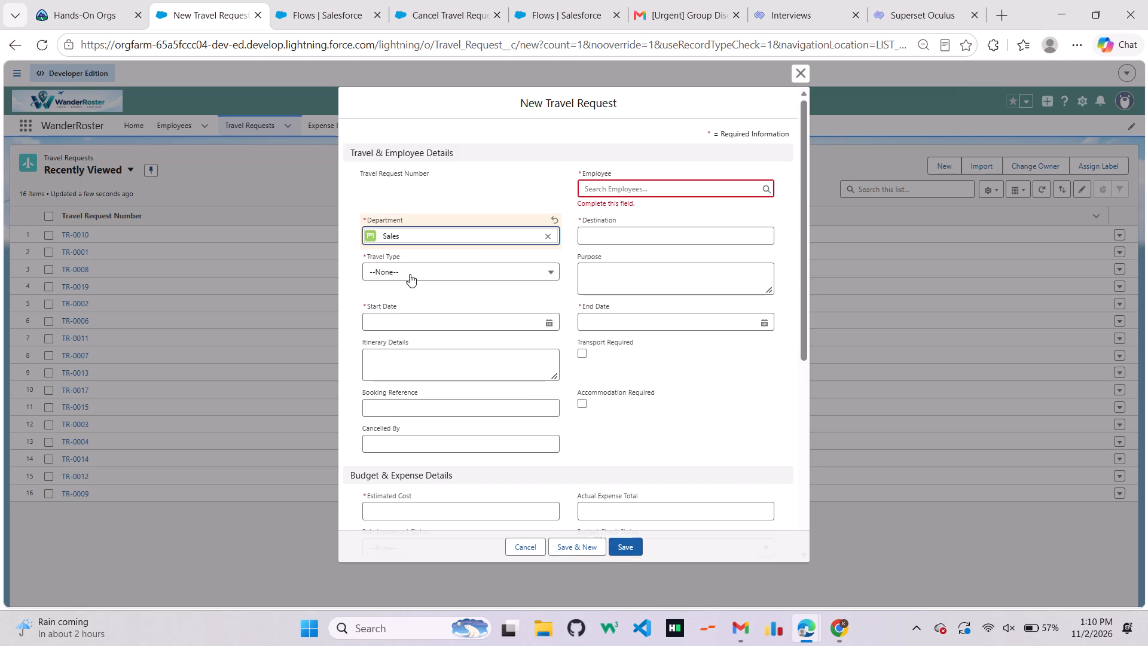
pyautogui.click(410, 274)
pyautogui.click(417, 316)
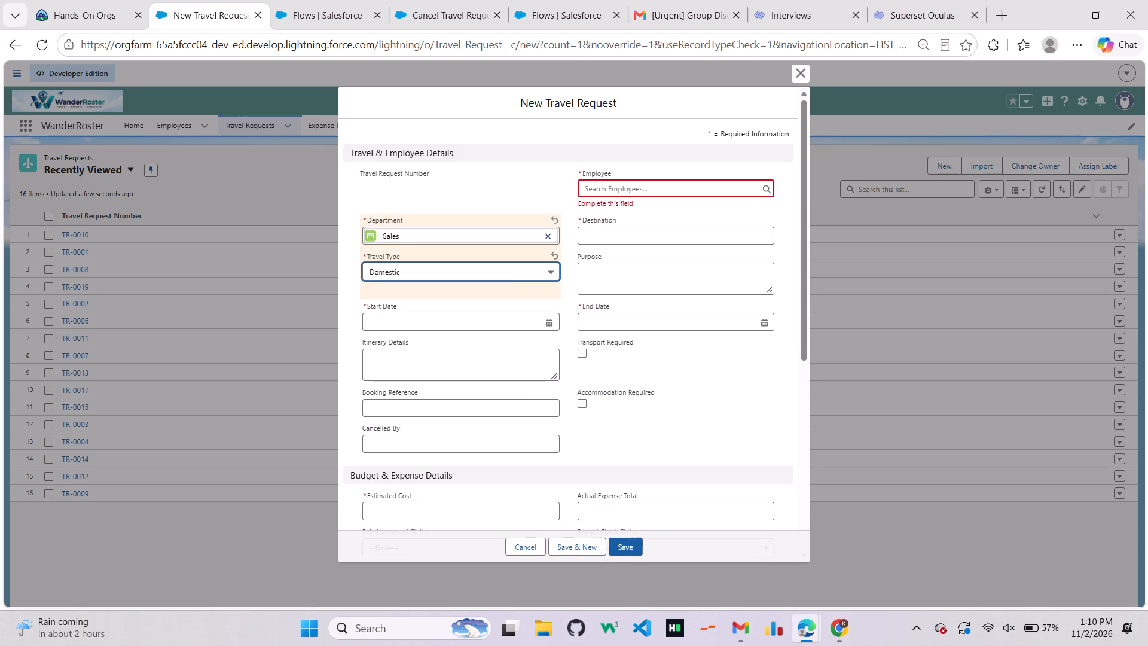
# Set the new request's employee to Cathy, destination to hyd, start date to 11/2/2026 and end date to 11/3/2026.
pyautogui.click(619, 190)
pyautogui.write('cathy')
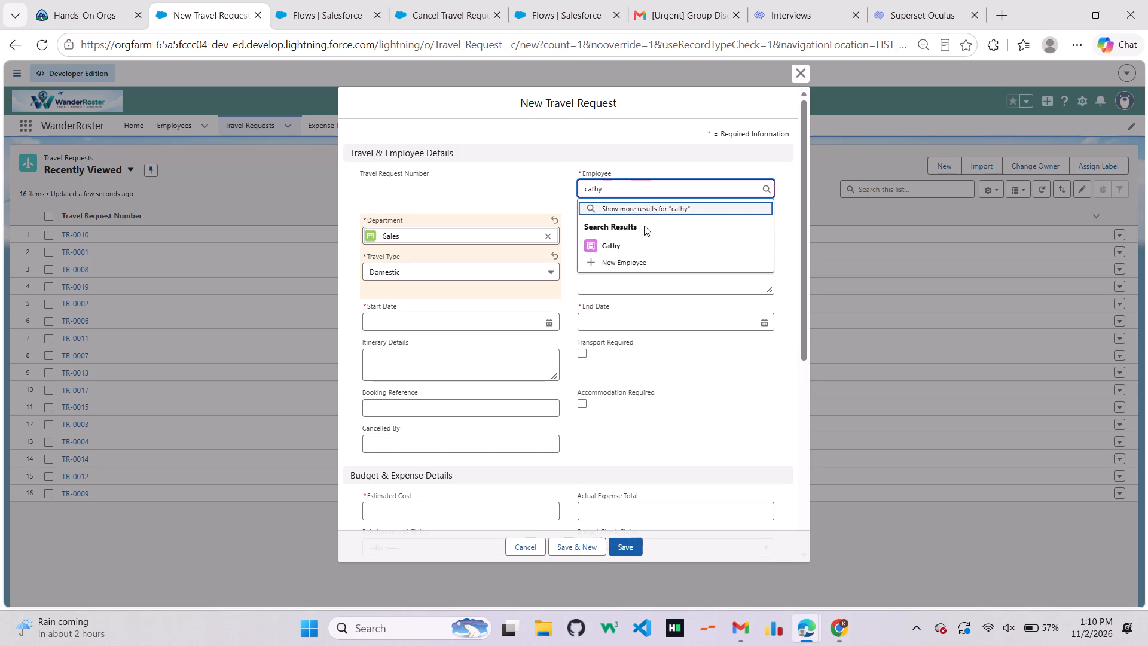
pyautogui.click(642, 237)
pyautogui.click(630, 228)
pyautogui.press('v')
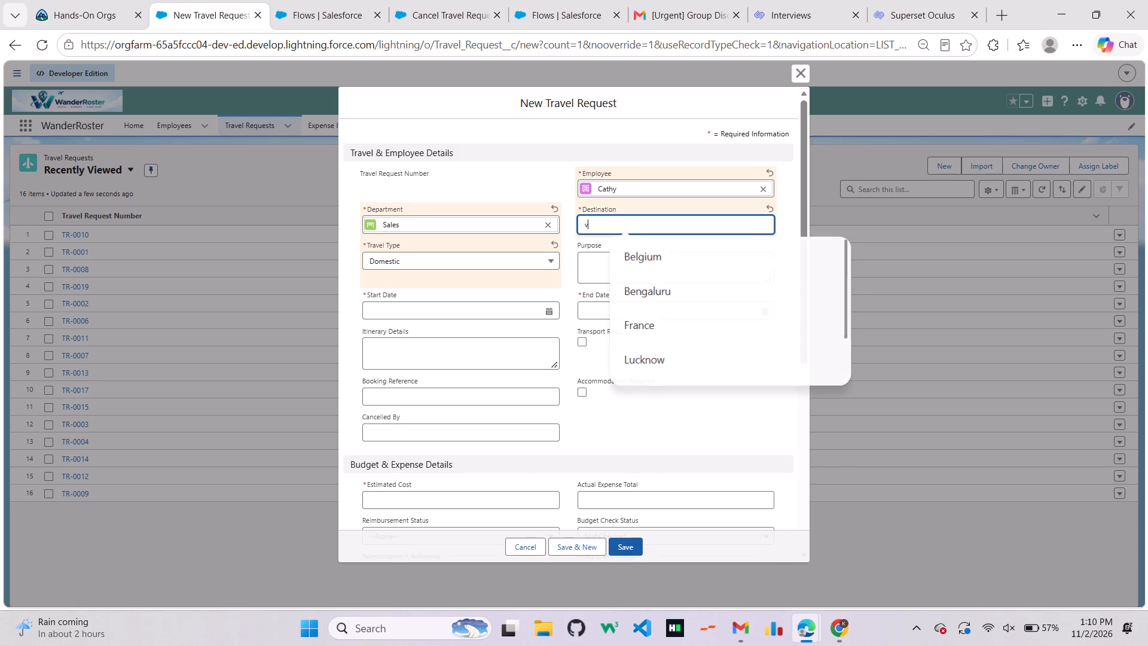
pyautogui.press('BackSpace')
pyautogui.write('hyd')
pyautogui.click(508, 303)
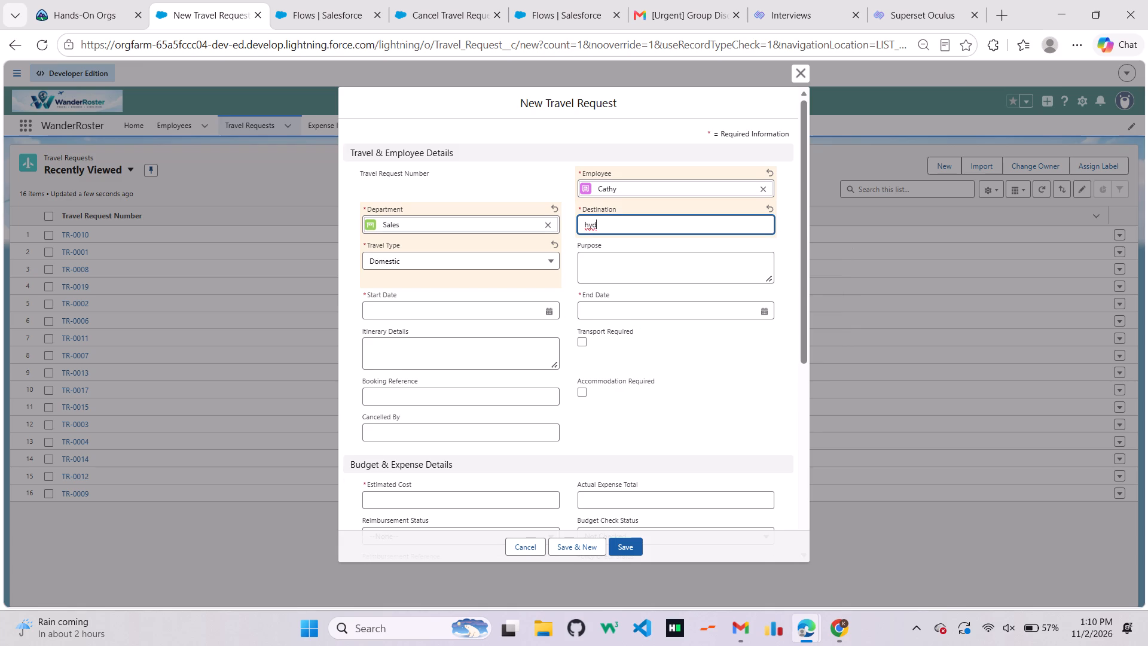
pyautogui.click(432, 370)
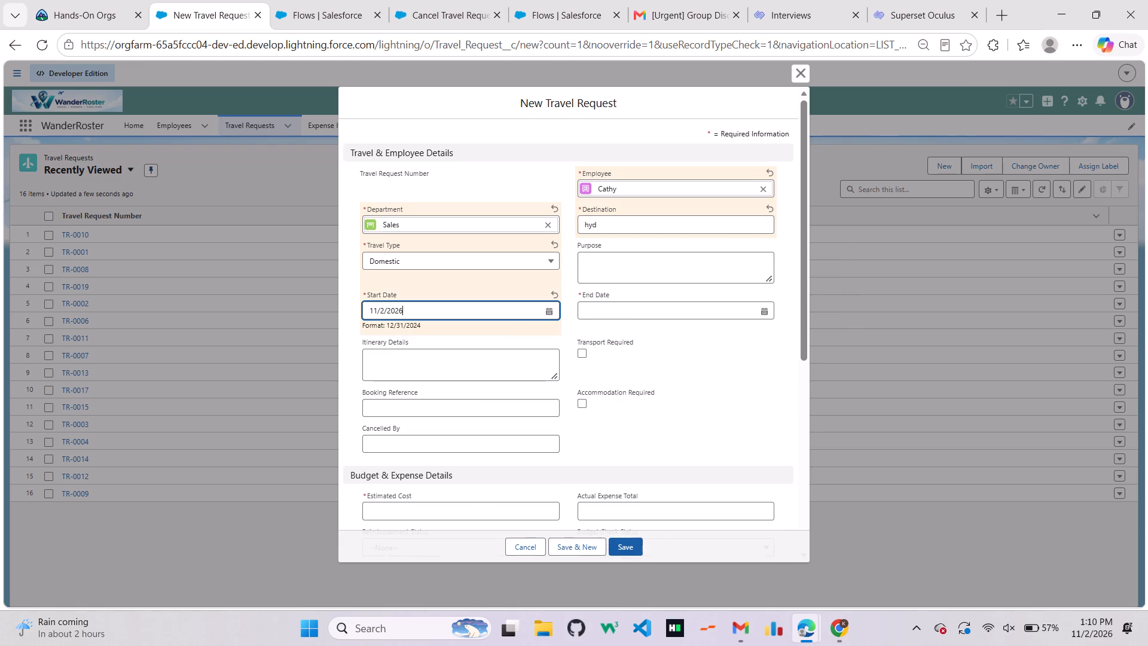
pyautogui.click(625, 304)
pyautogui.click(674, 373)
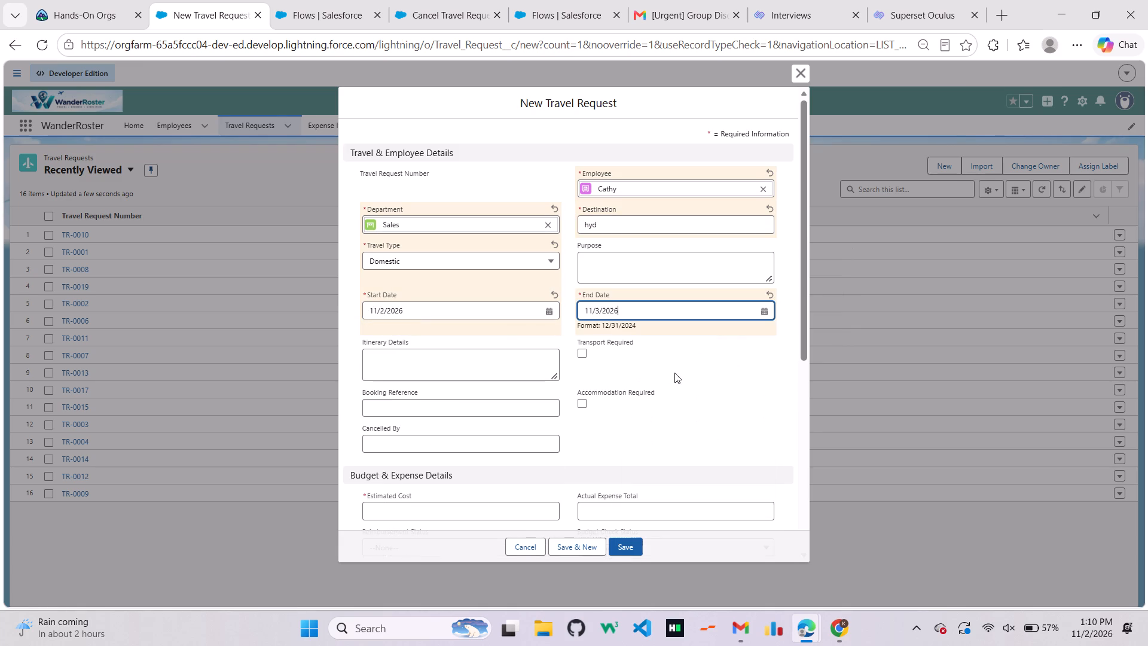
# Set the estimated cost to 3000 and save the new travel request.
pyautogui.scroll(-4, 577, 381)
pyautogui.click(491, 211)
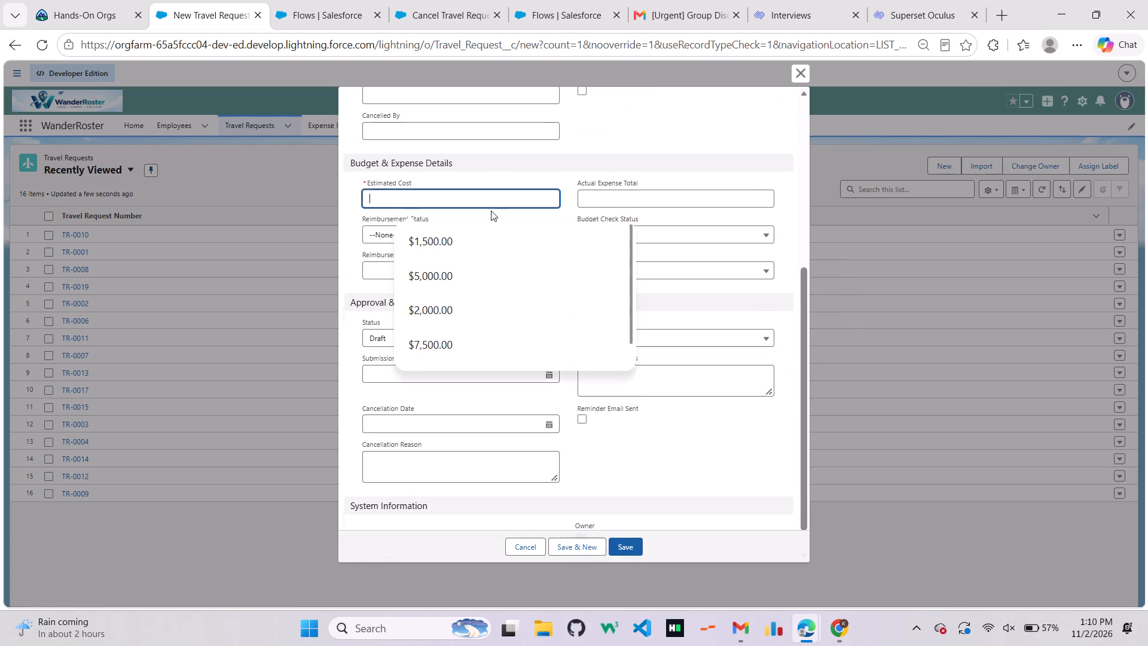
pyautogui.write('3000')
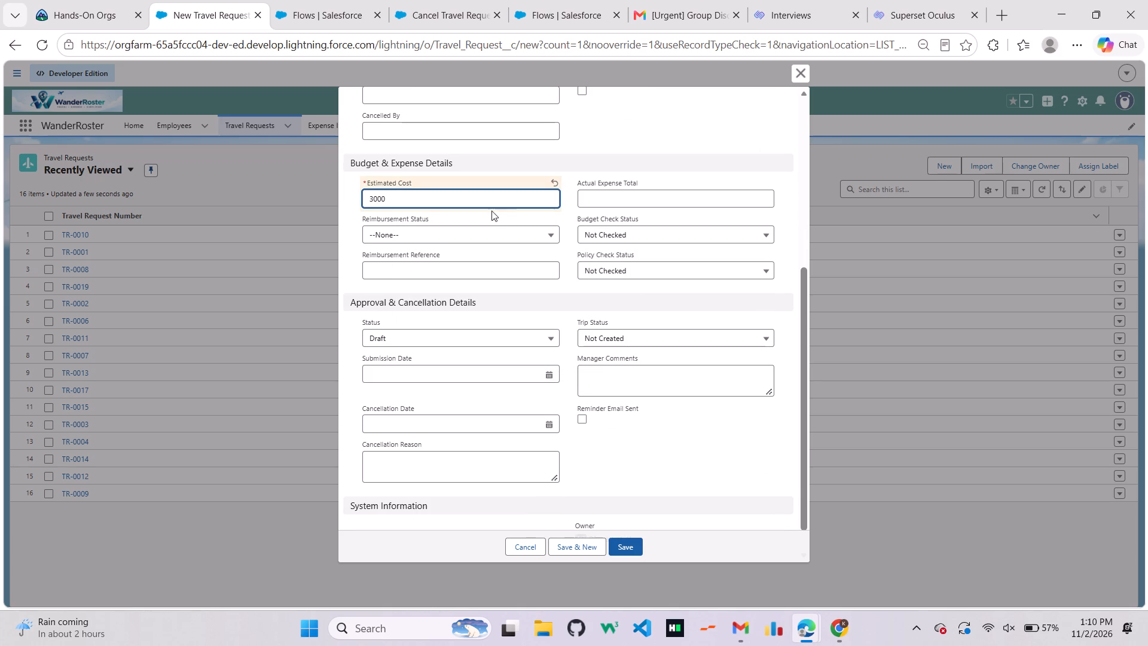
pyautogui.scroll(-1, 518, 326)
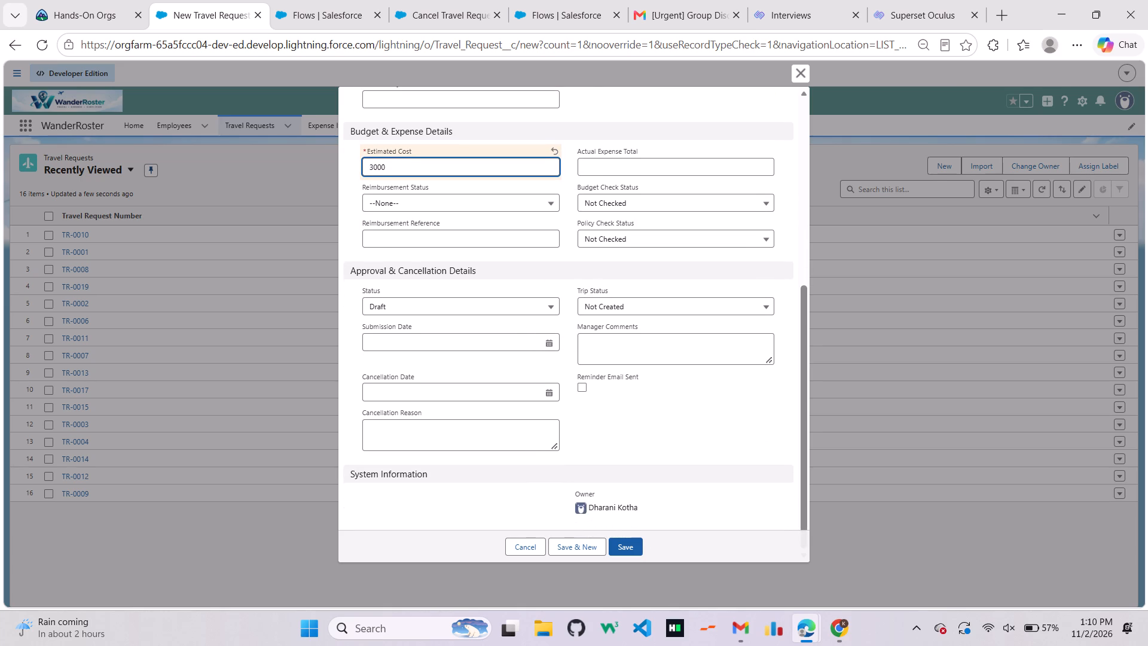
pyautogui.click(621, 541)
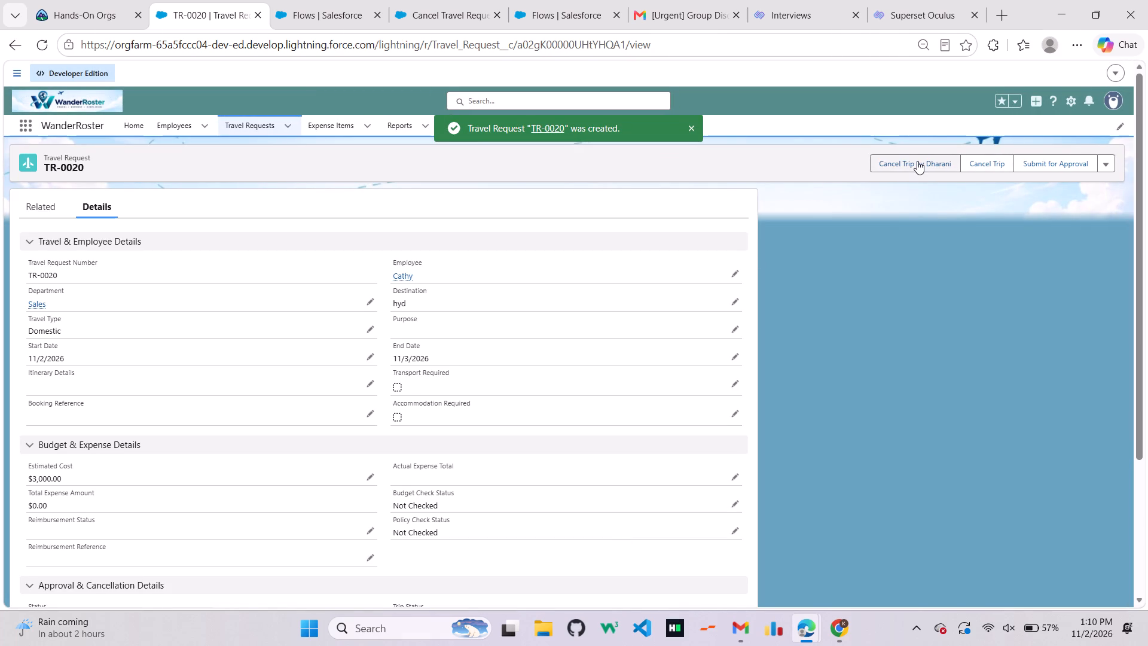
# Run Cancel Trip by Dharani on TR-0020 with cancellation reason Delay and canceller Dharani.
pyautogui.click(917, 161)
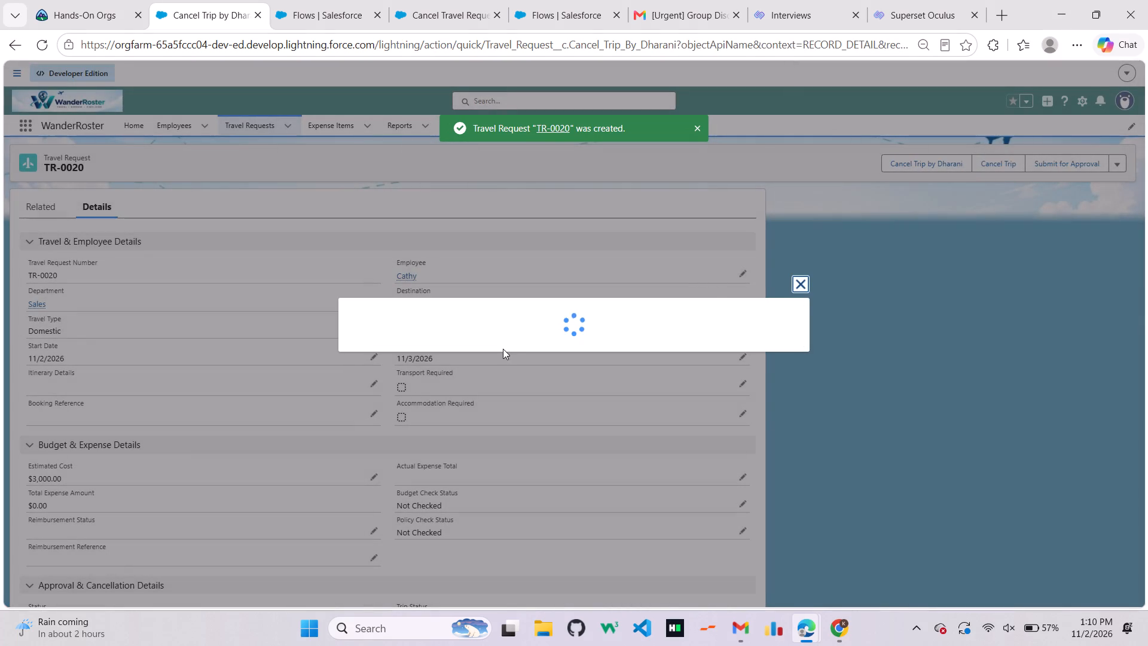
pyautogui.click(481, 295)
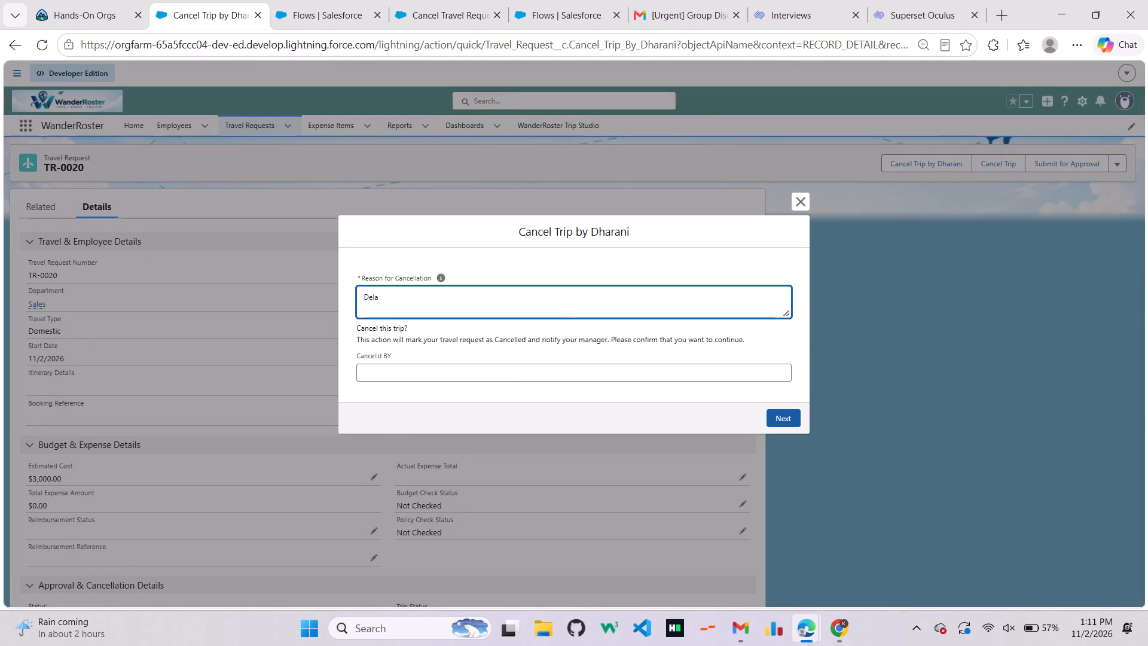
pyautogui.click(462, 365)
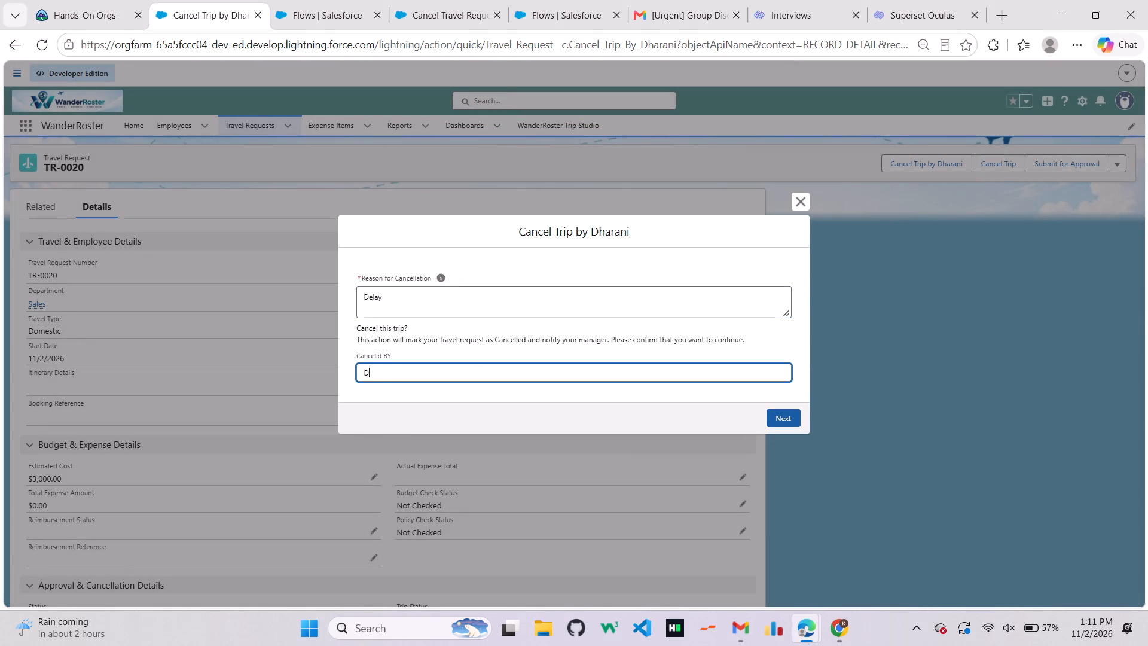
pyautogui.click(784, 416)
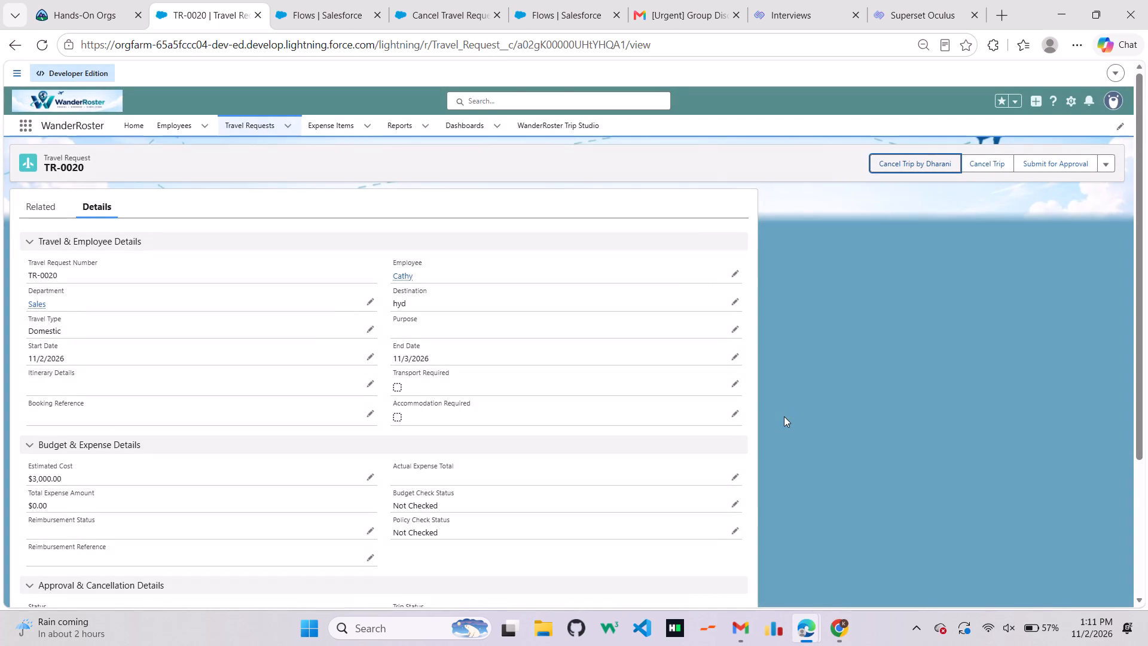
# Review TR-0020's details for the cancellation reason, status and Cancelled By field.
pyautogui.scroll(-9, 784, 416)
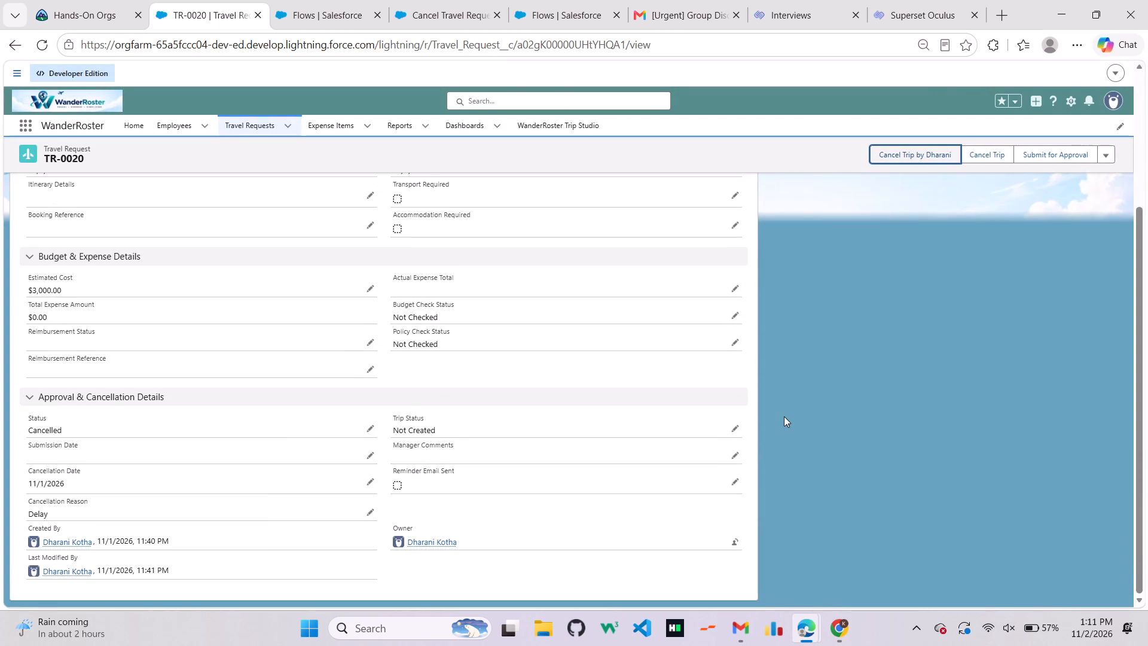
pyautogui.scroll(-3, 784, 416)
pyautogui.scroll(3, 257, 474)
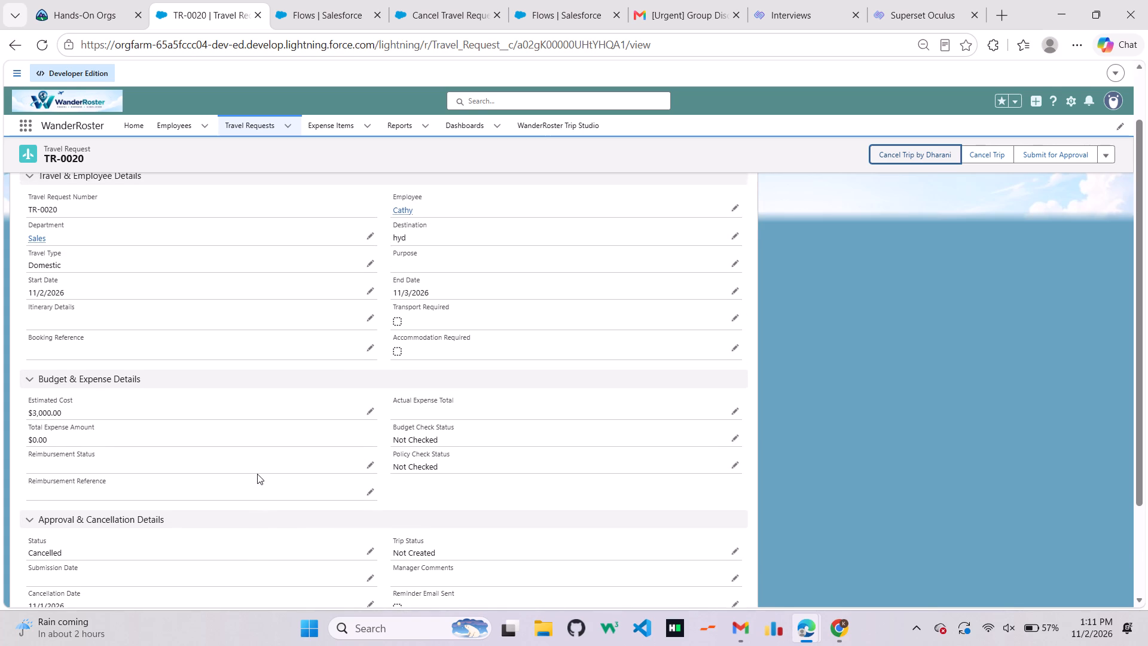
pyautogui.scroll(1, 257, 474)
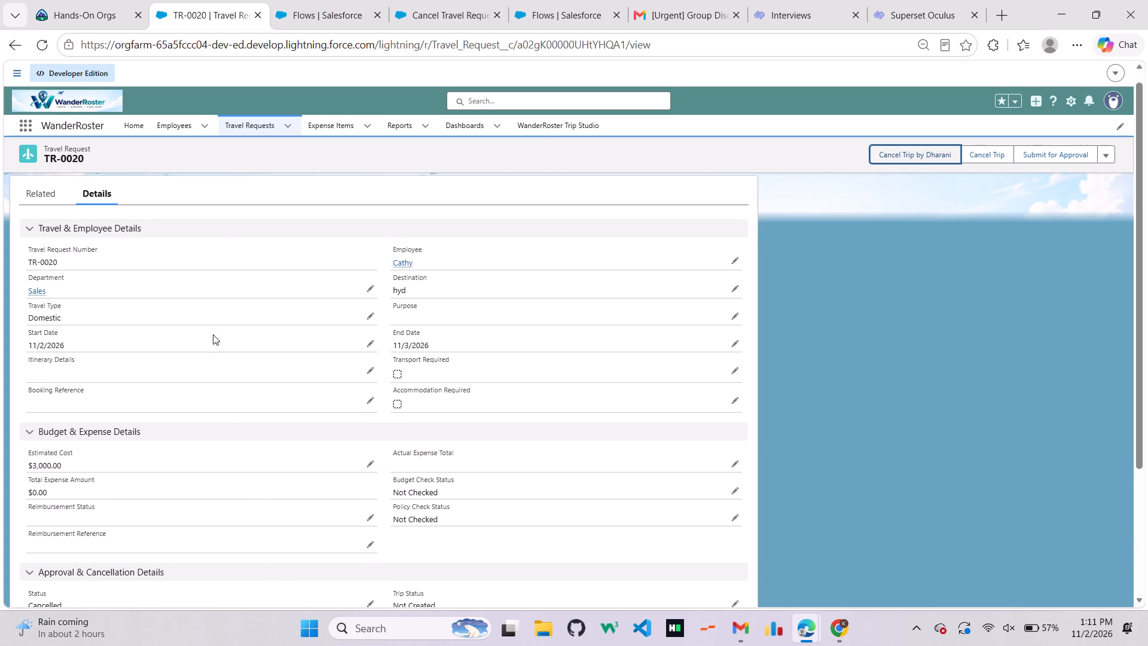
# Open the Travel Request object's page layout in the setup's Object Manager.
pyautogui.click(333, 10)
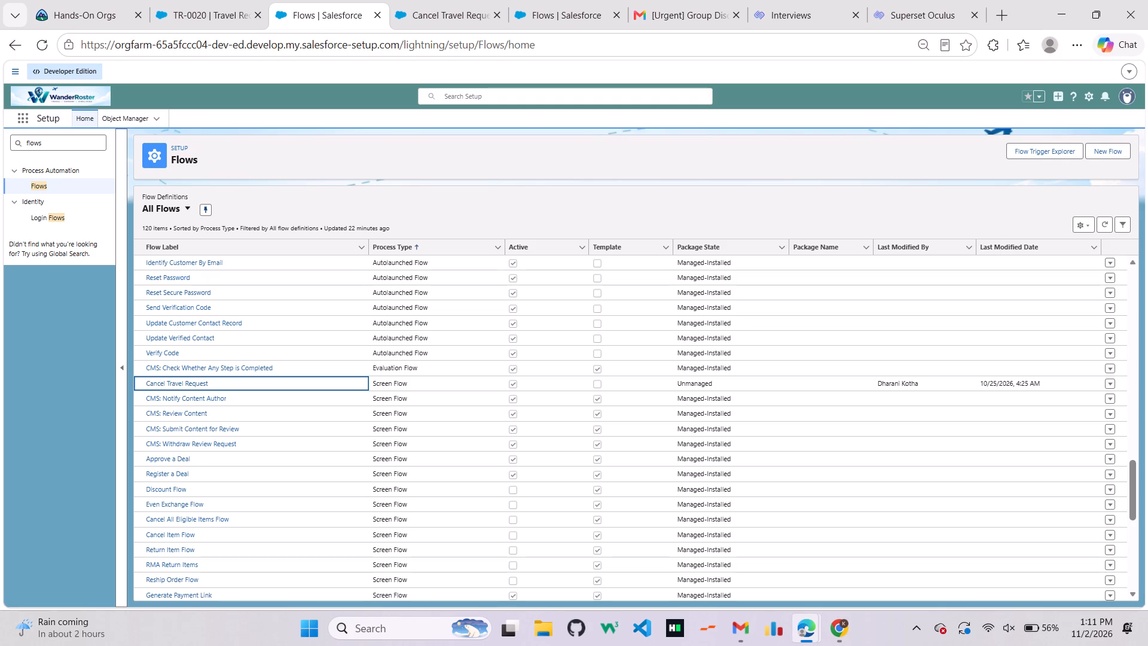
pyautogui.moveTo(57, 150); pyautogui.dragTo(0, 133)
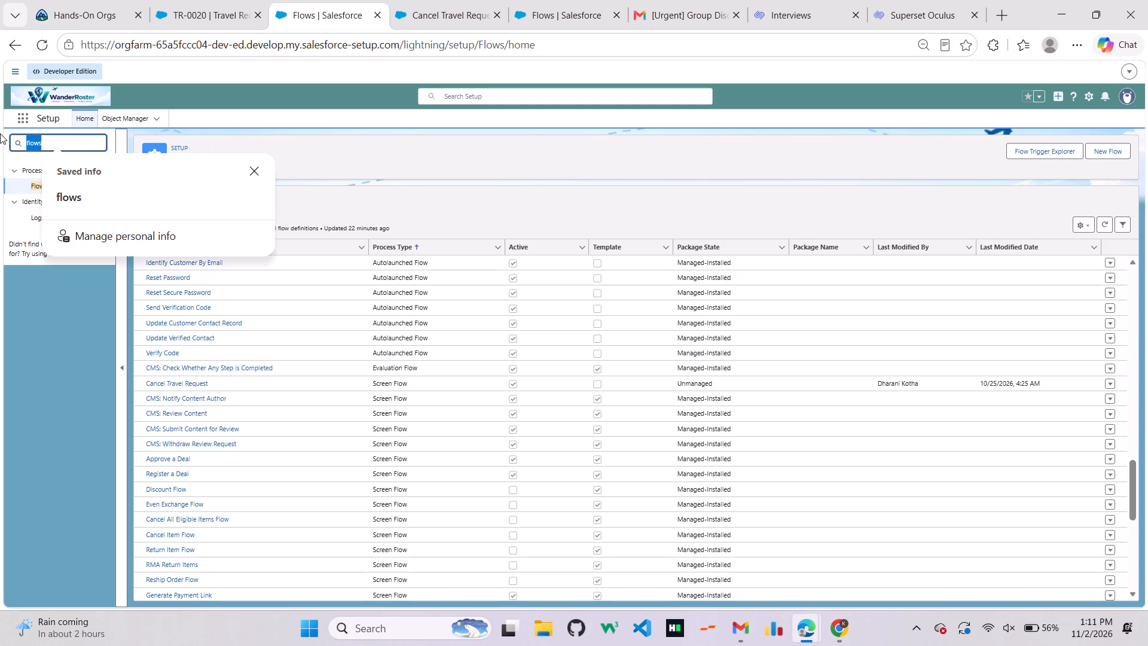
pyautogui.click(115, 117)
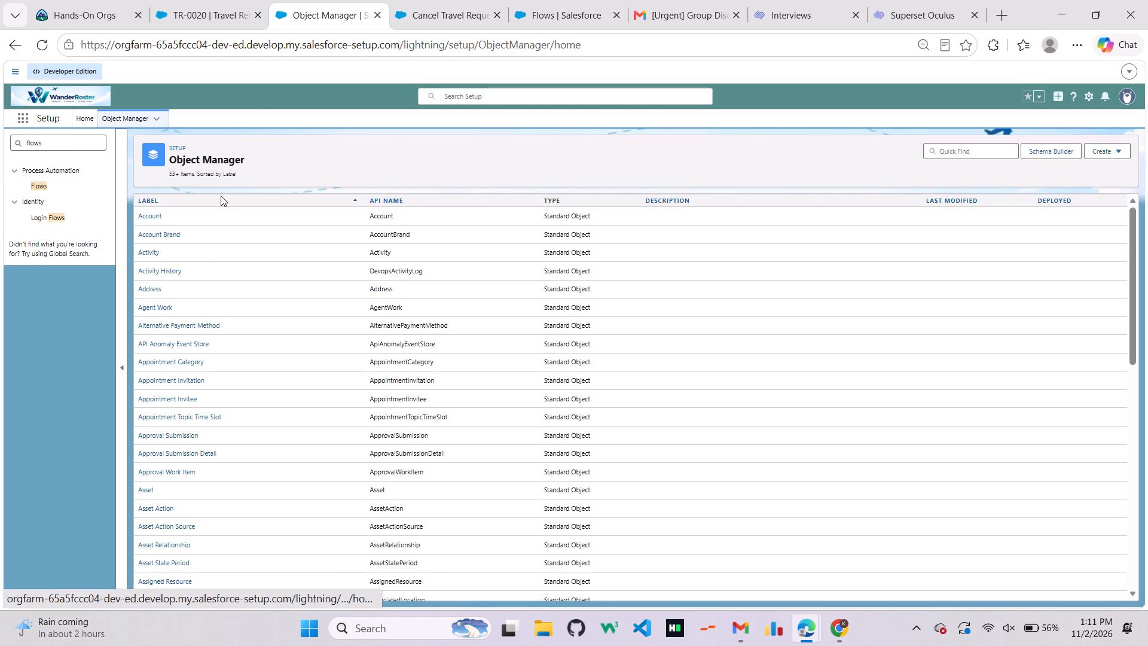
pyautogui.click(965, 154)
pyautogui.write('travel')
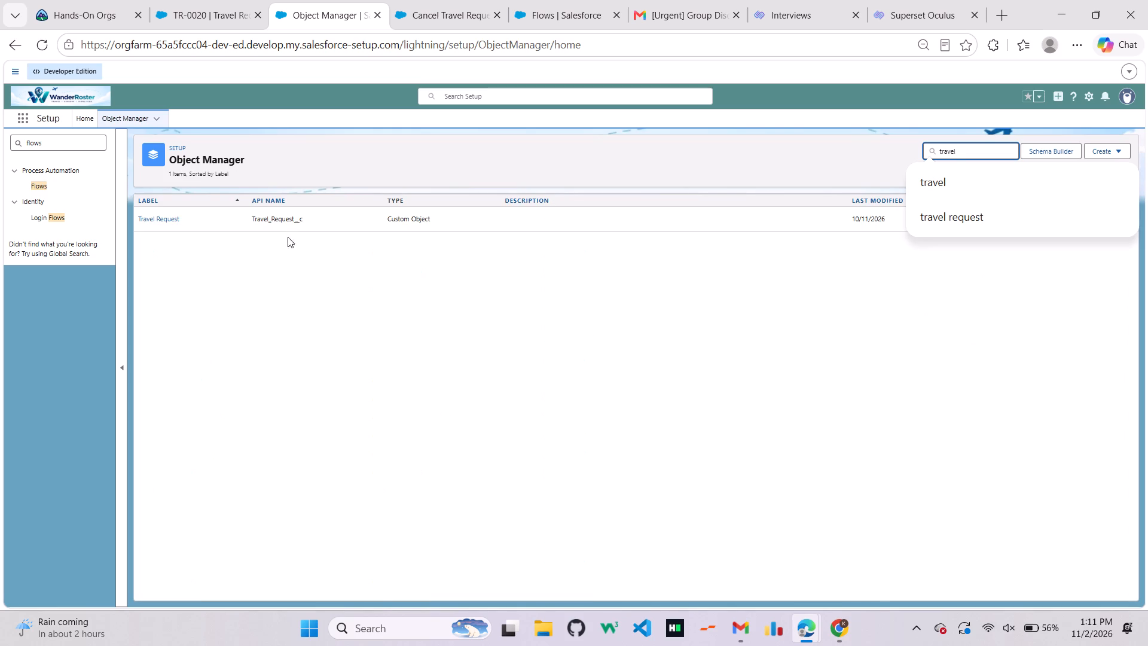
pyautogui.click(143, 220)
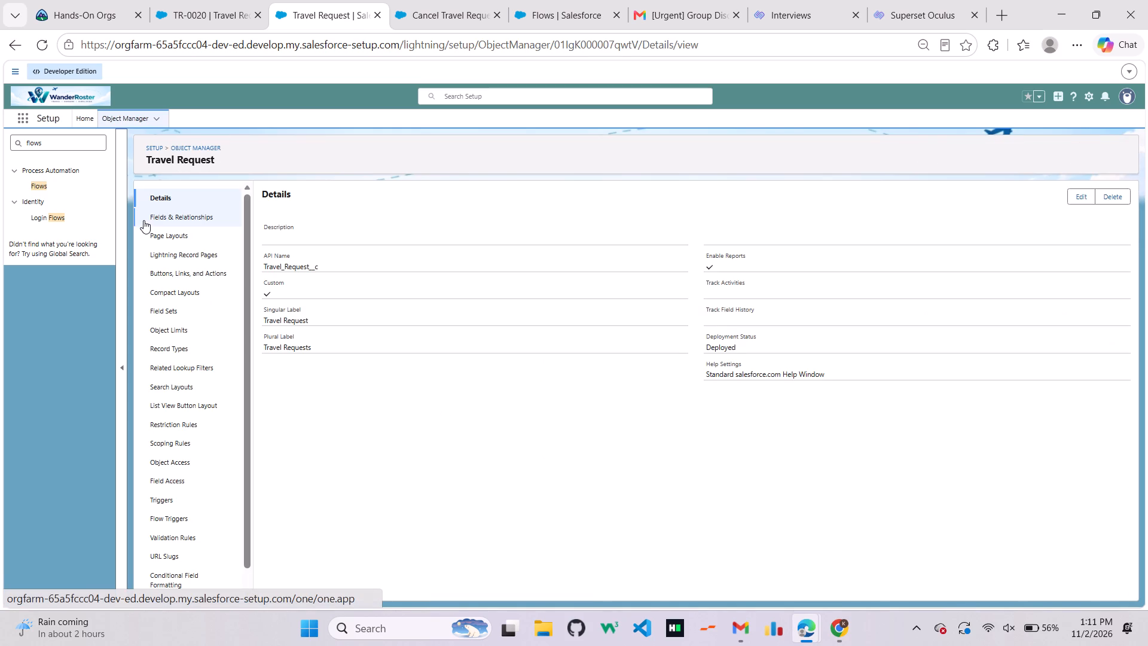
pyautogui.click(155, 227)
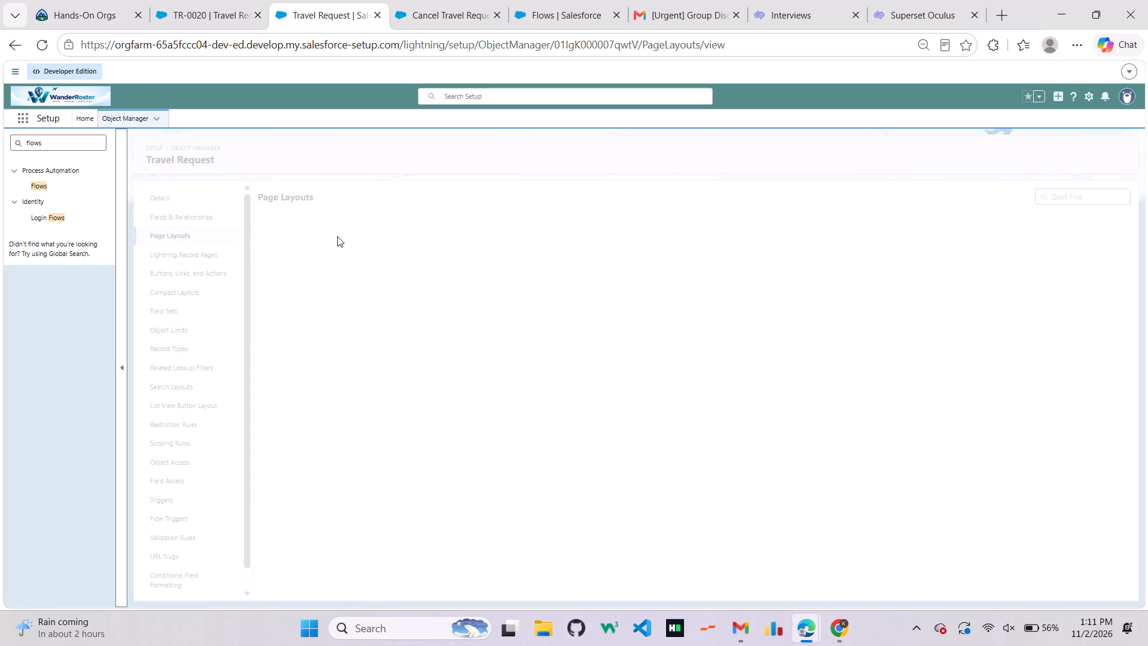
pyautogui.click(297, 245)
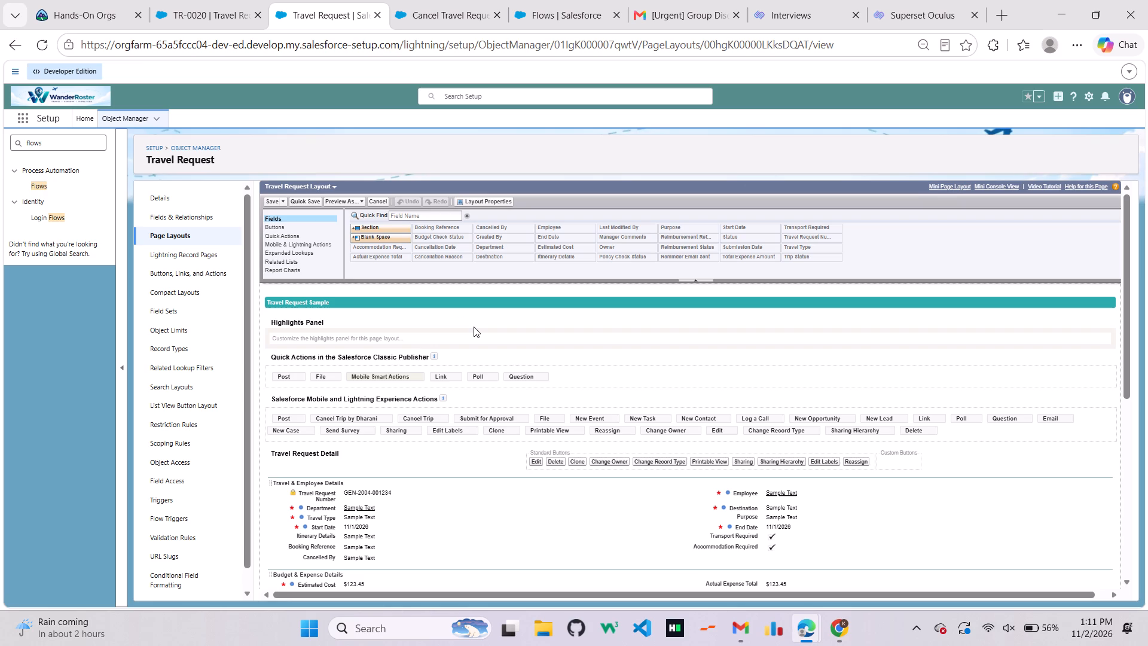
# Examine where Cancelled By sits in the Travel Request Layout and compare the layout with the TR-0020 record.
pyautogui.scroll(-1, 474, 327)
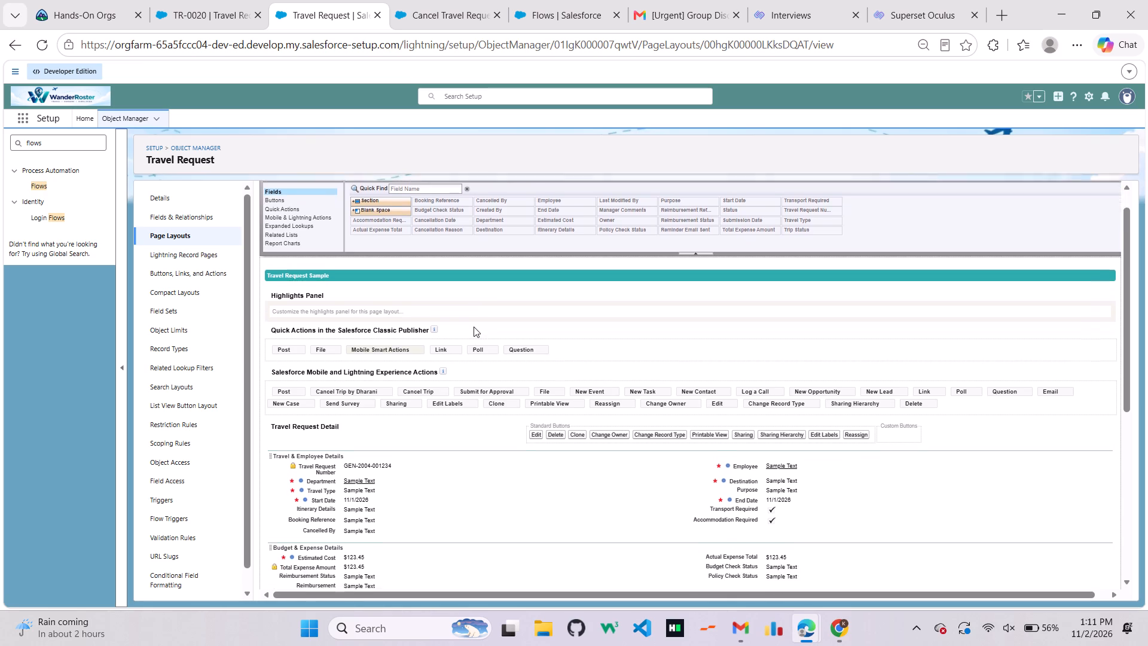
pyautogui.scroll(-2, 474, 327)
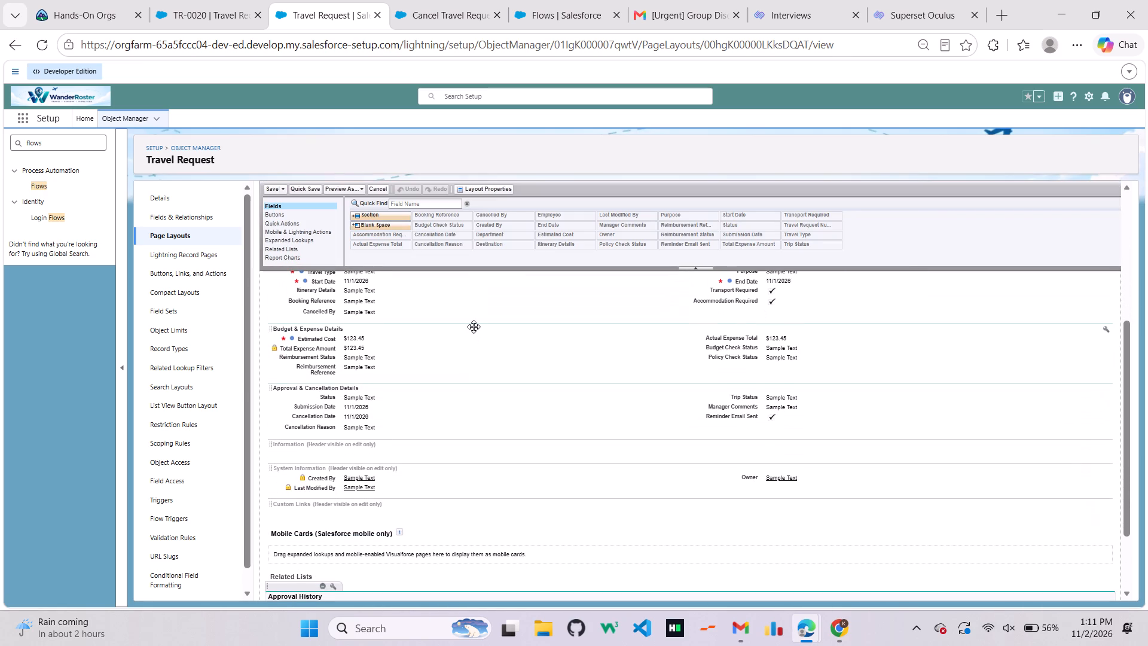
pyautogui.scroll(2, 474, 327)
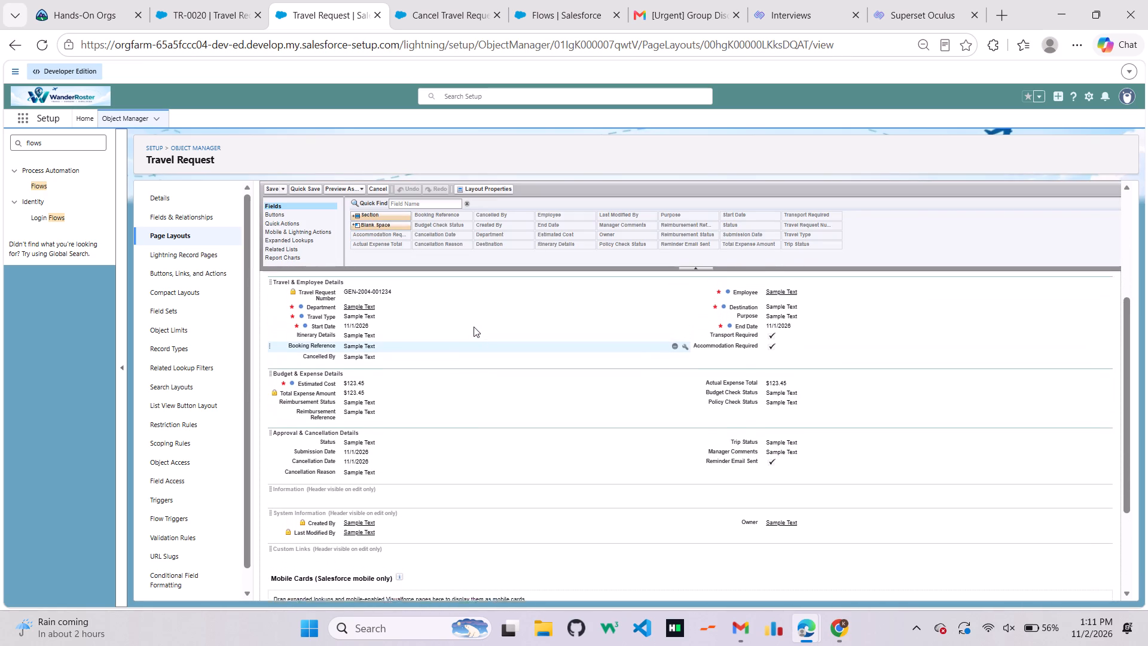
pyautogui.scroll(2, 474, 327)
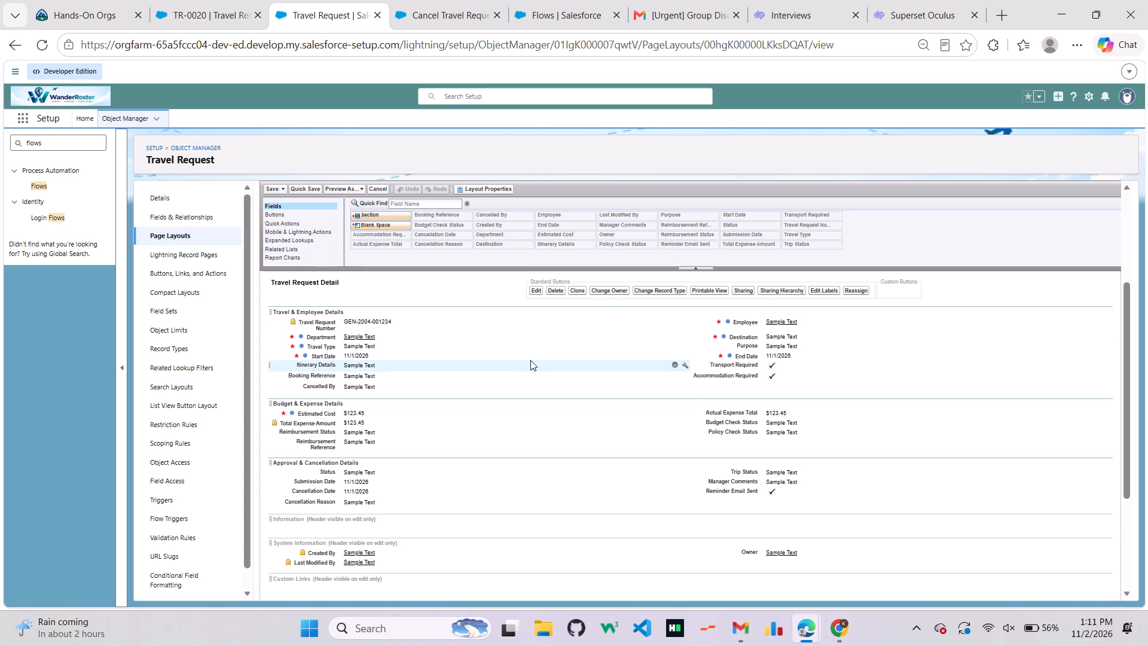
pyautogui.click(218, 8)
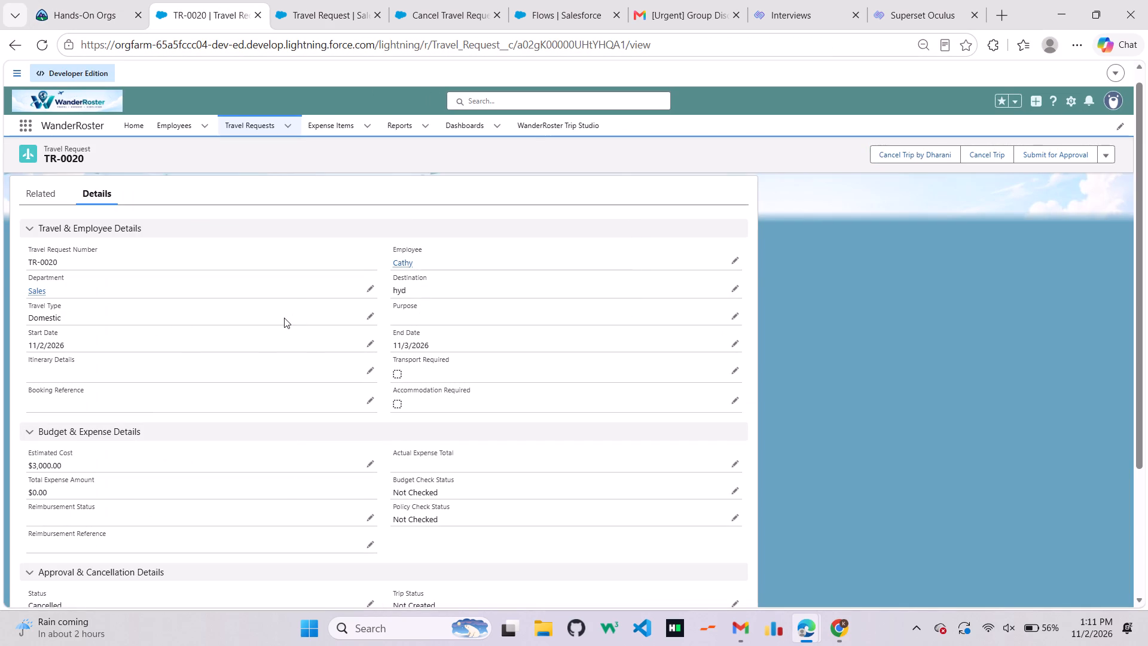
pyautogui.click(423, 1)
pyautogui.click(341, 1)
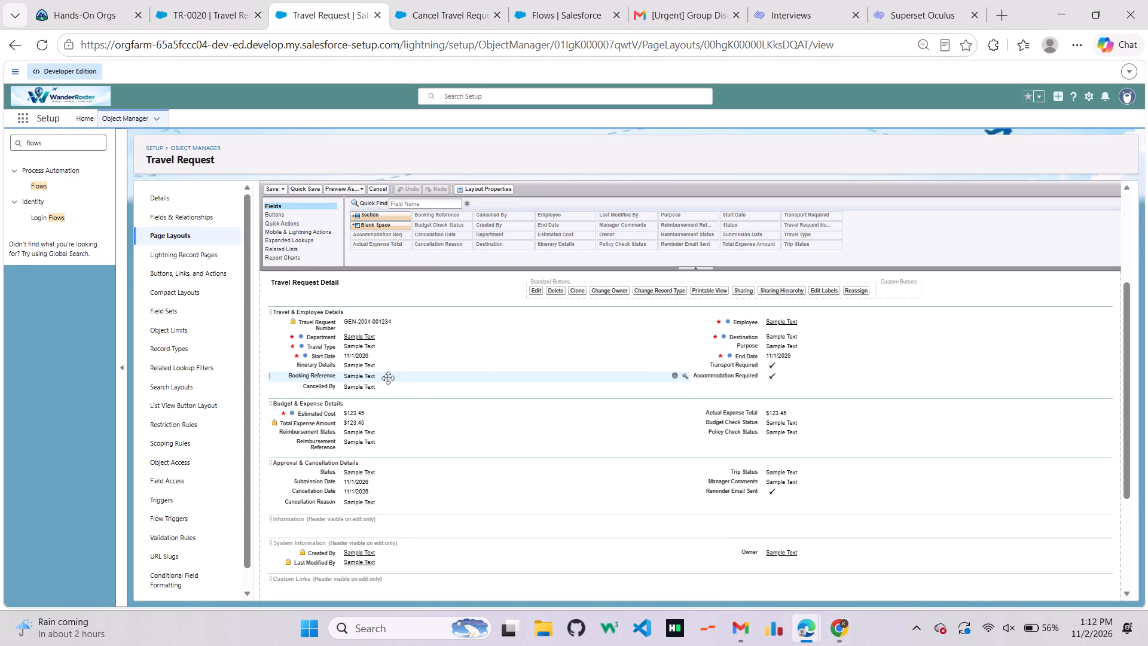
pyautogui.click(187, 11)
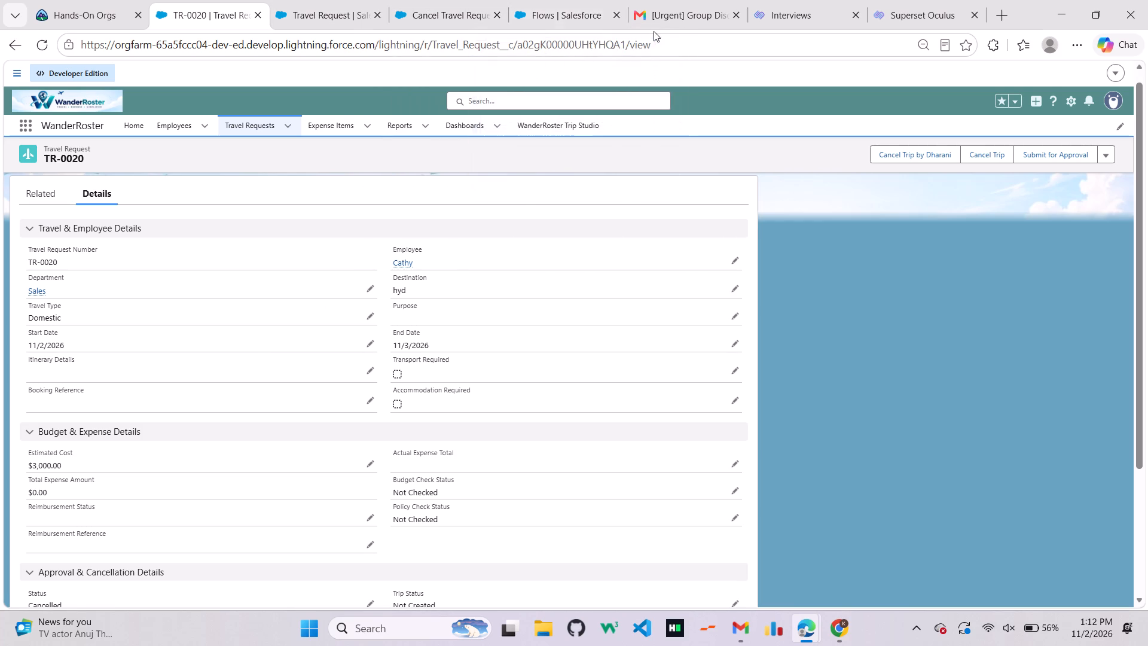
# Close the browser window.
pyautogui.click(1125, 2)
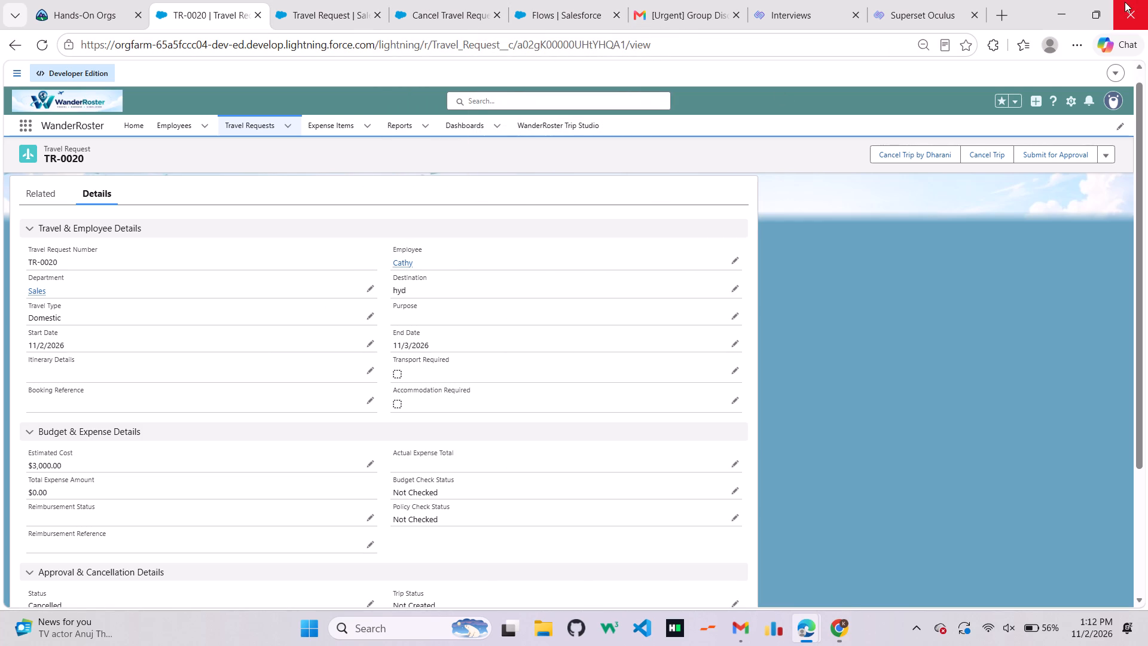